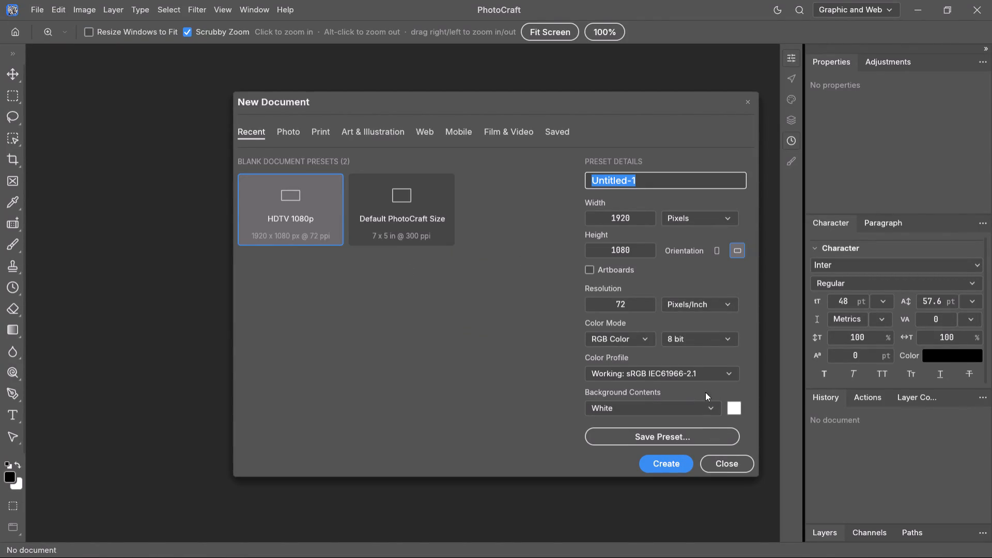
Create a 1920 x 1080 pixel RGB document at 72 ppi with black background contents.
scroll(721, 397, down, 1)
click(738, 411)
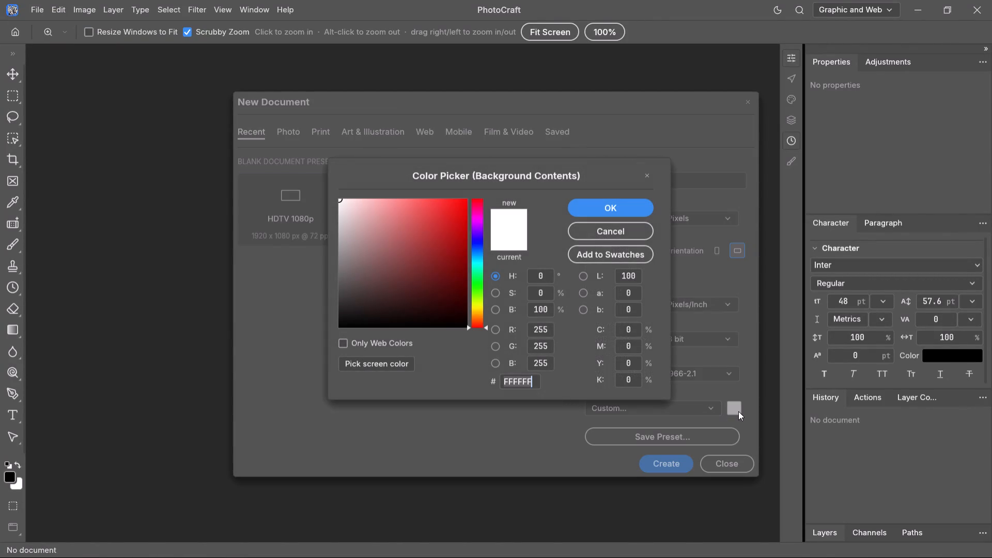
click(738, 411)
click(636, 205)
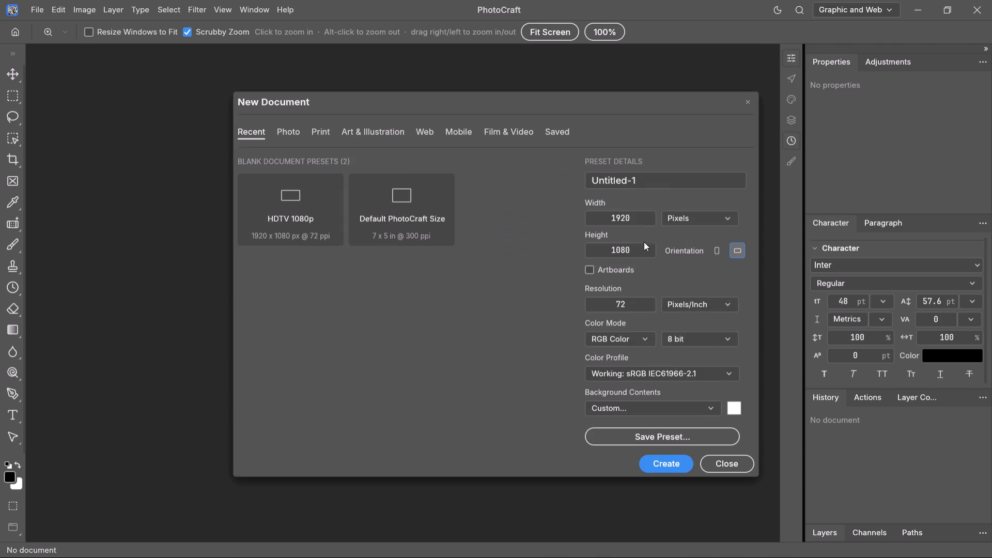
click(707, 405)
click(670, 446)
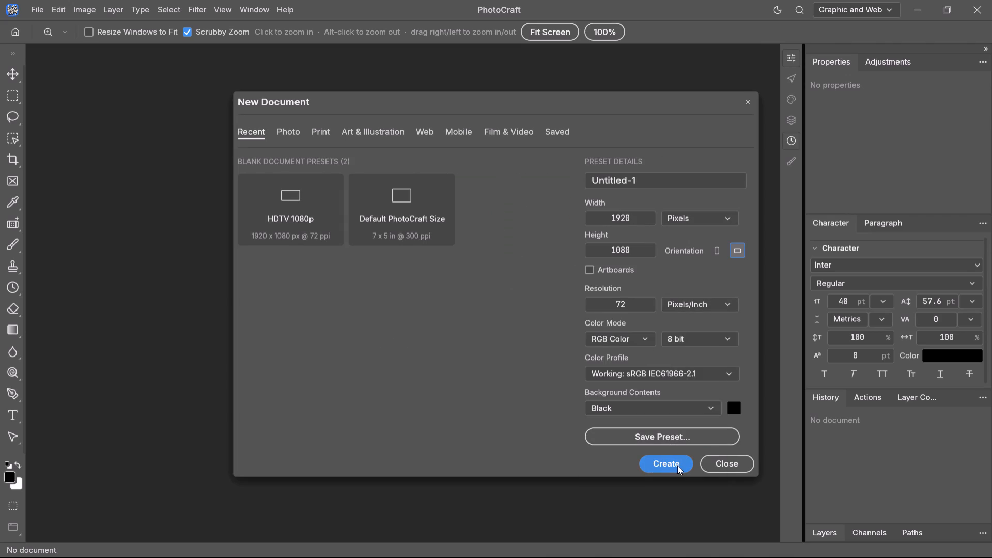
click(677, 466)
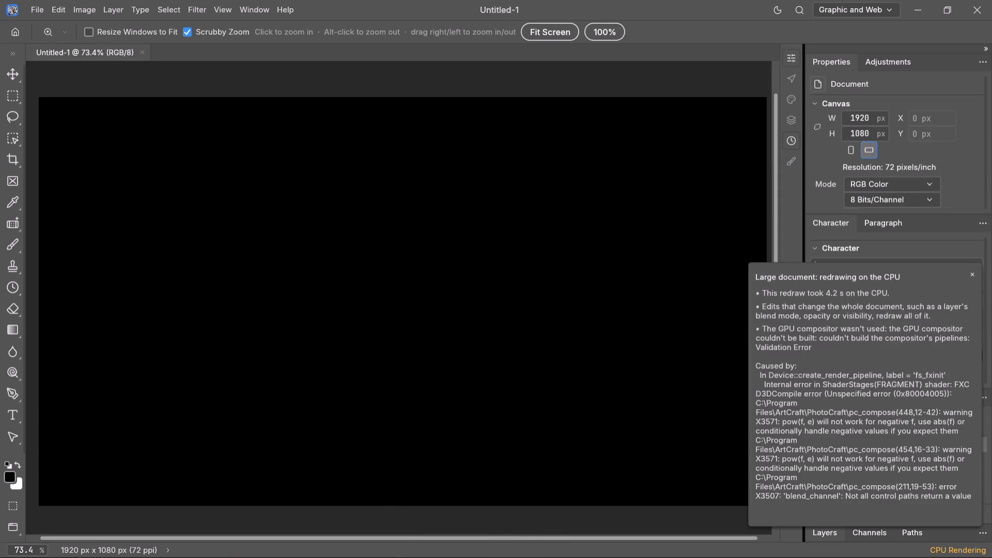
click(974, 274)
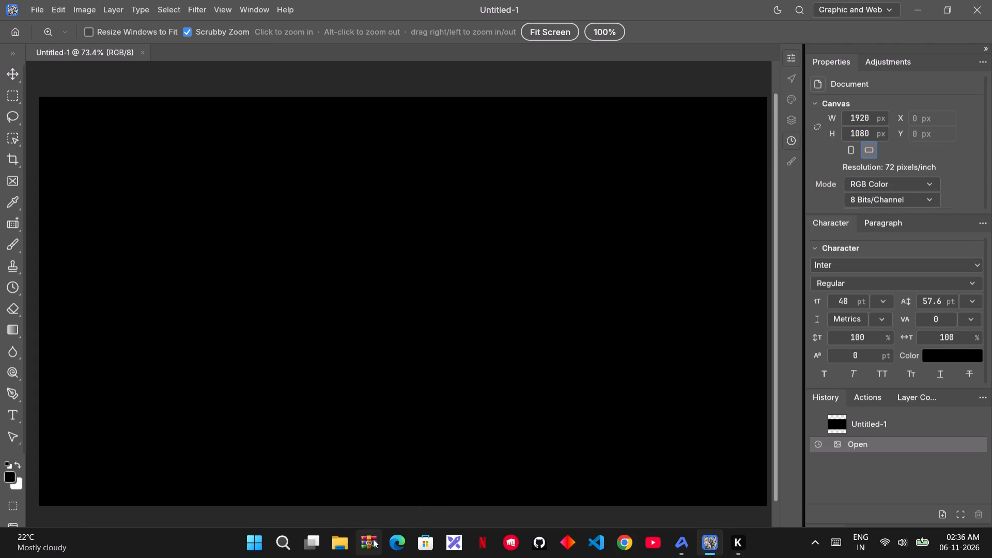
From File Explorer's Wallpaper folder, place wallpaperflare.com_wallpaper (8).jpg, the black-and-white planets drawing, into the document.
click(340, 542)
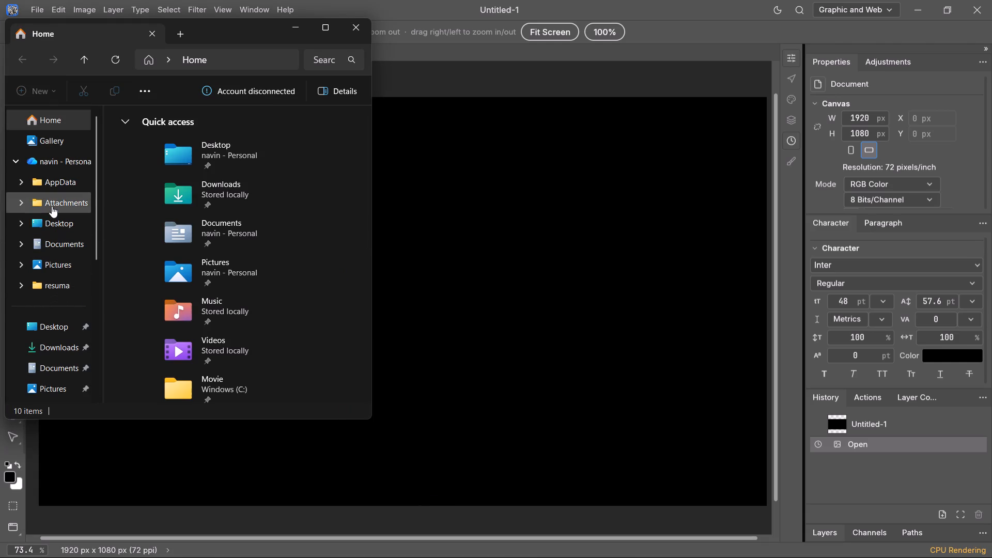
scroll(61, 244, down, 3)
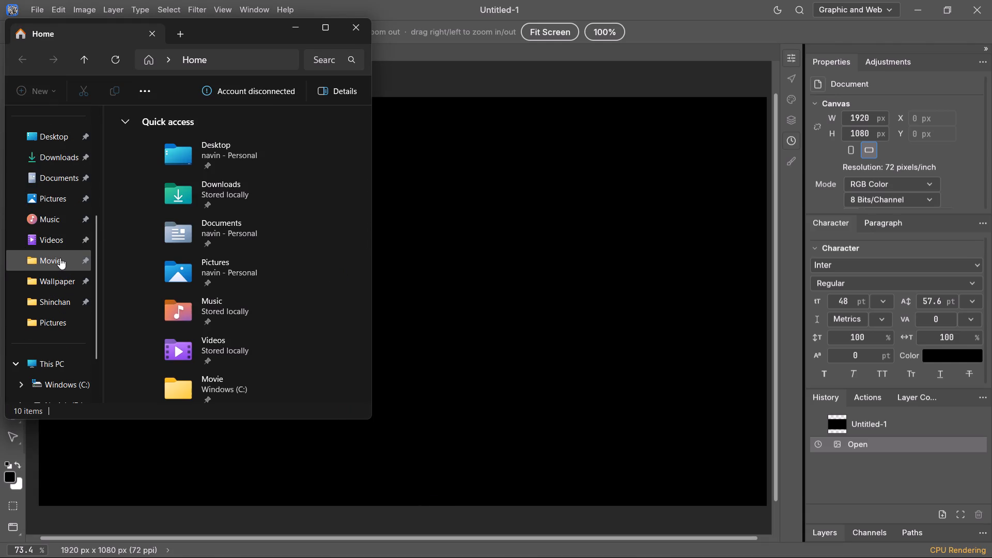
click(54, 277)
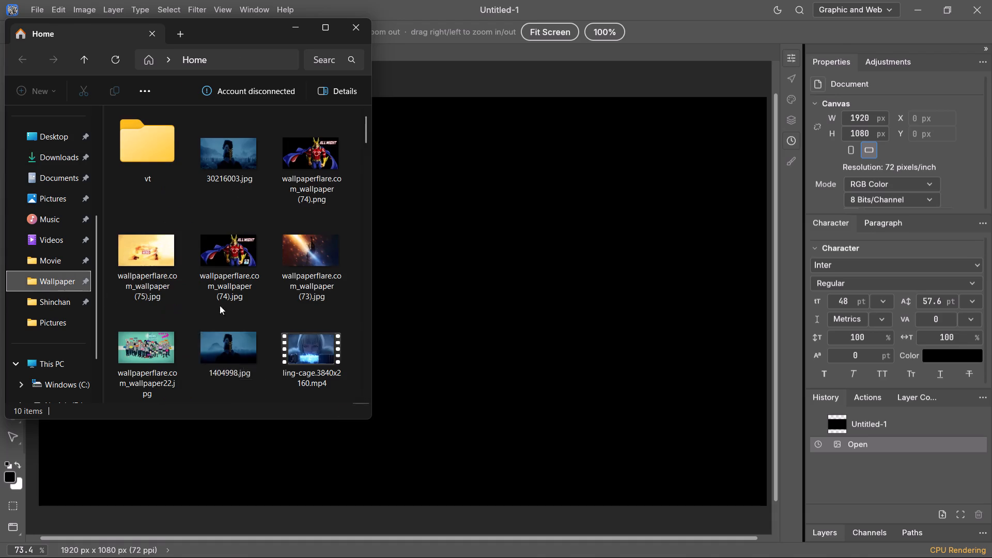
scroll(208, 273, down, 5)
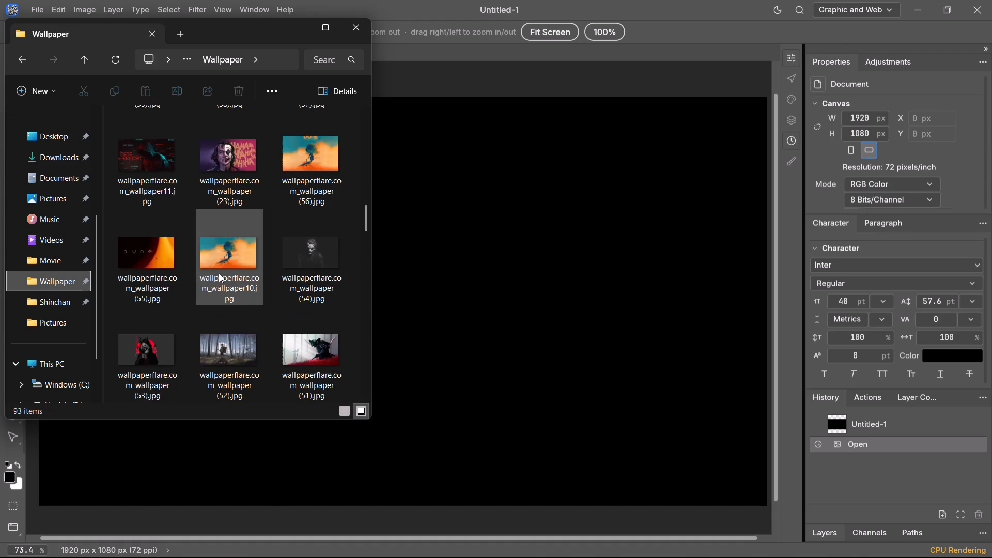
scroll(219, 273, down, 2)
scroll(142, 281, down, 2)
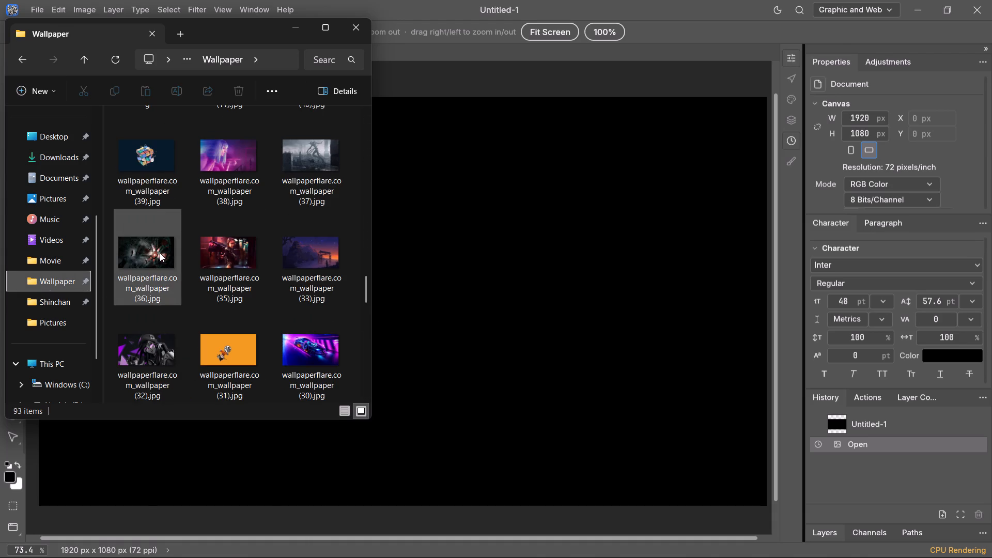
scroll(160, 253, down, 4)
scroll(211, 258, down, 3)
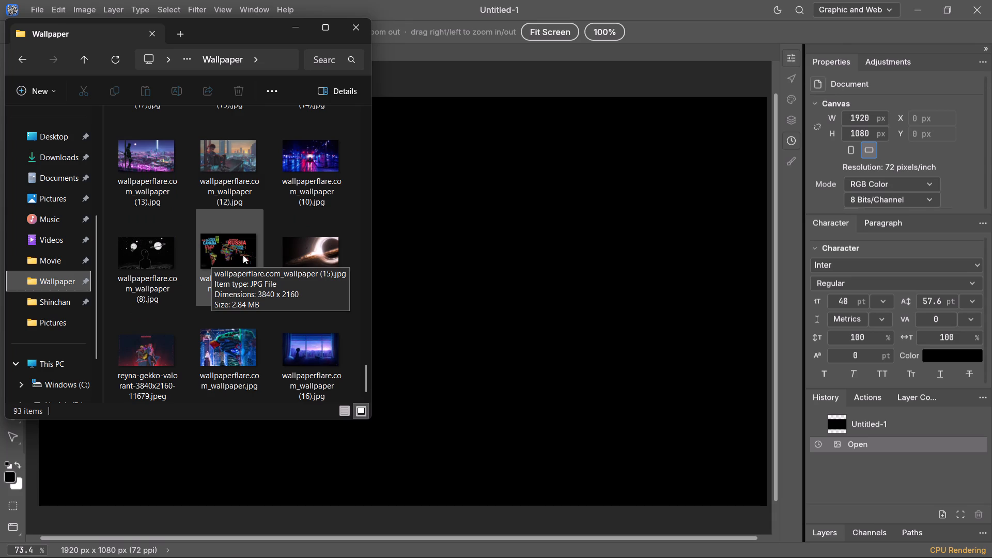
scroll(243, 255, down, 3)
scroll(245, 255, up, 3)
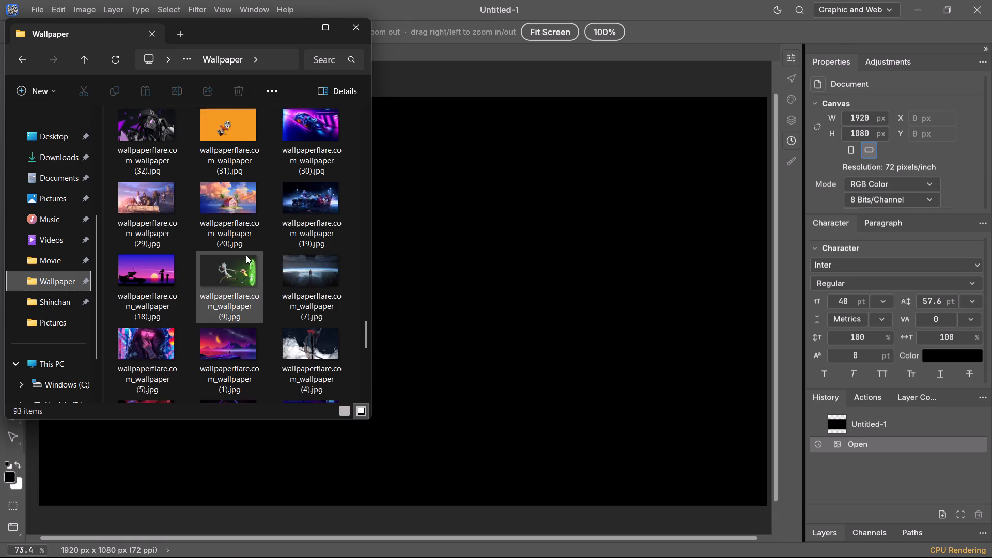
scroll(246, 255, up, 4)
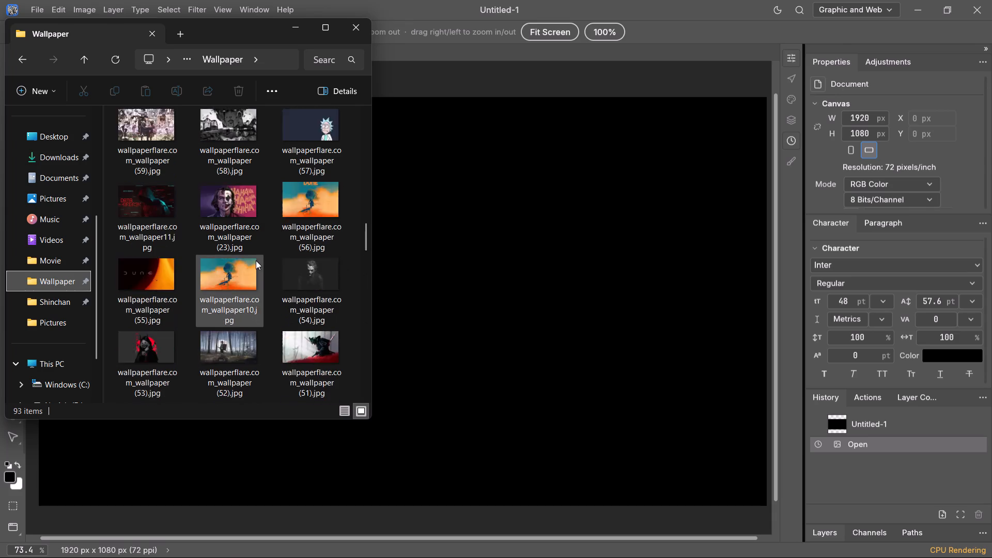
scroll(256, 260, up, 4)
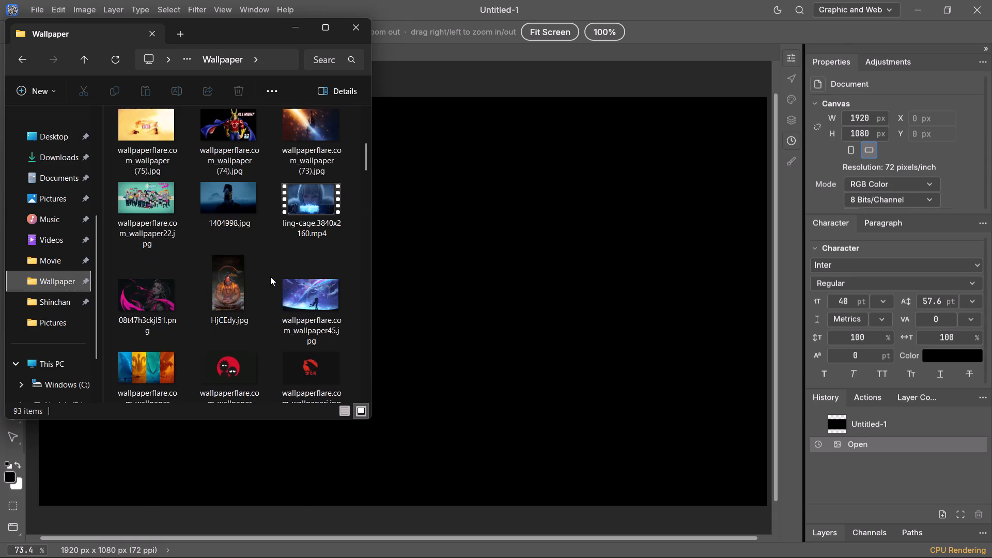
scroll(271, 276, up, 3)
scroll(271, 276, down, 3)
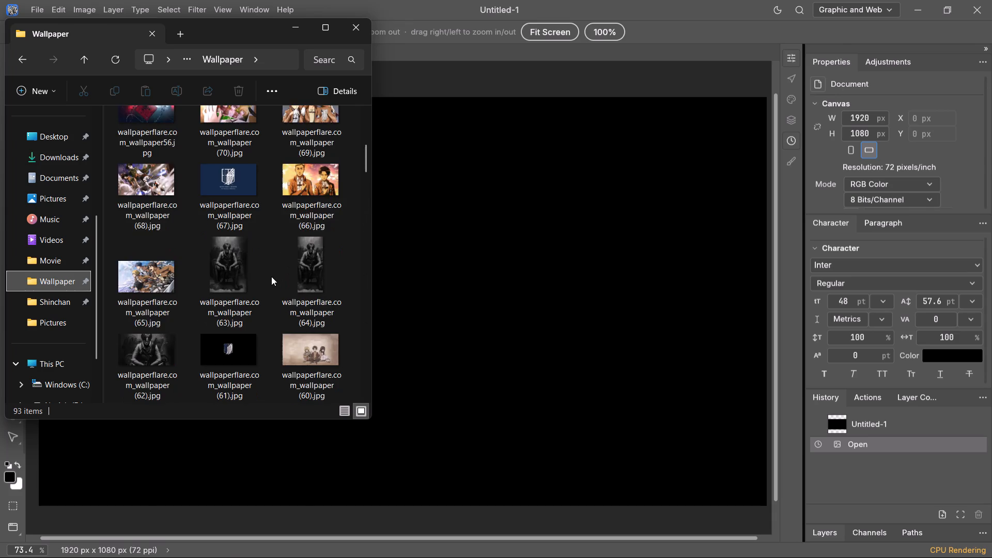
scroll(271, 276, down, 6)
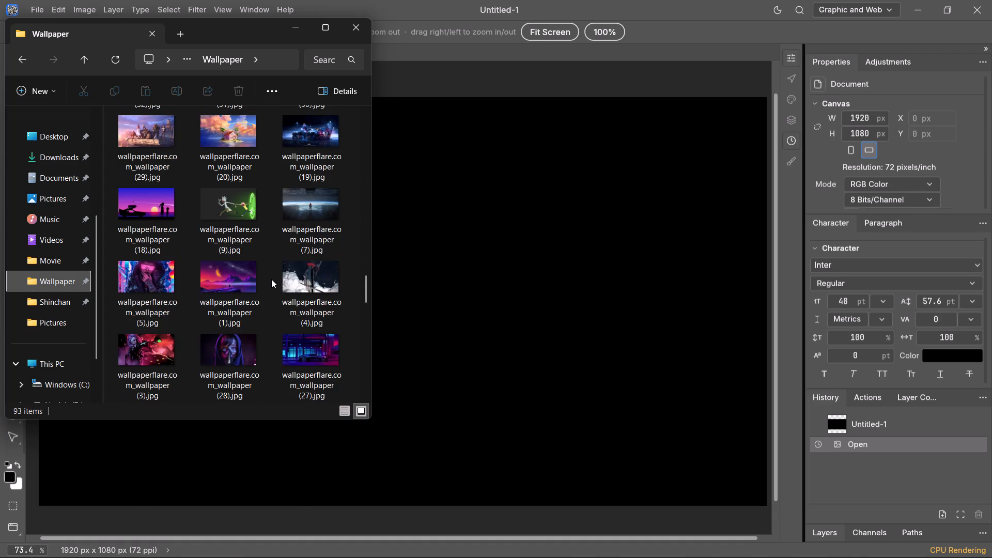
scroll(271, 279, down, 2)
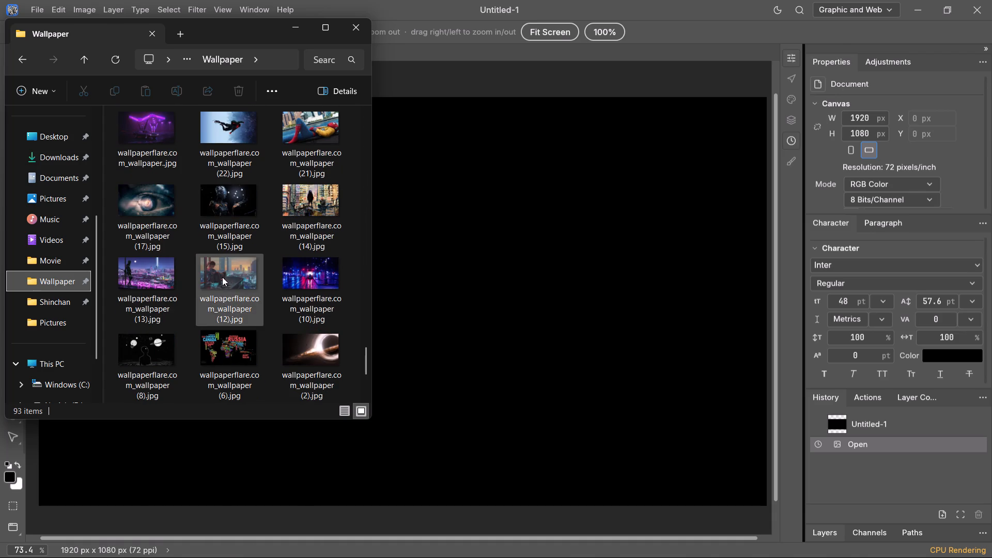
drag(146, 352, 159, 341)
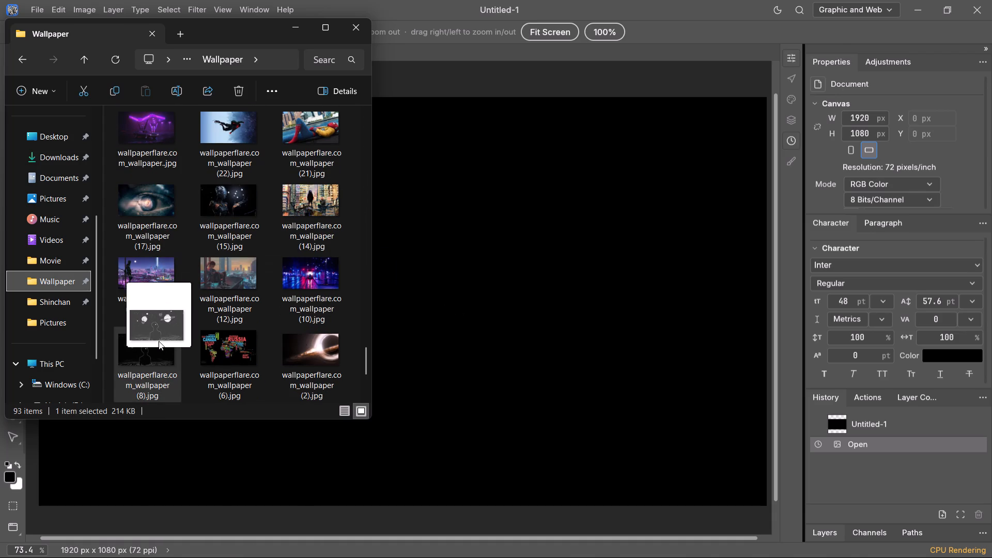
drag(159, 341, 489, 308)
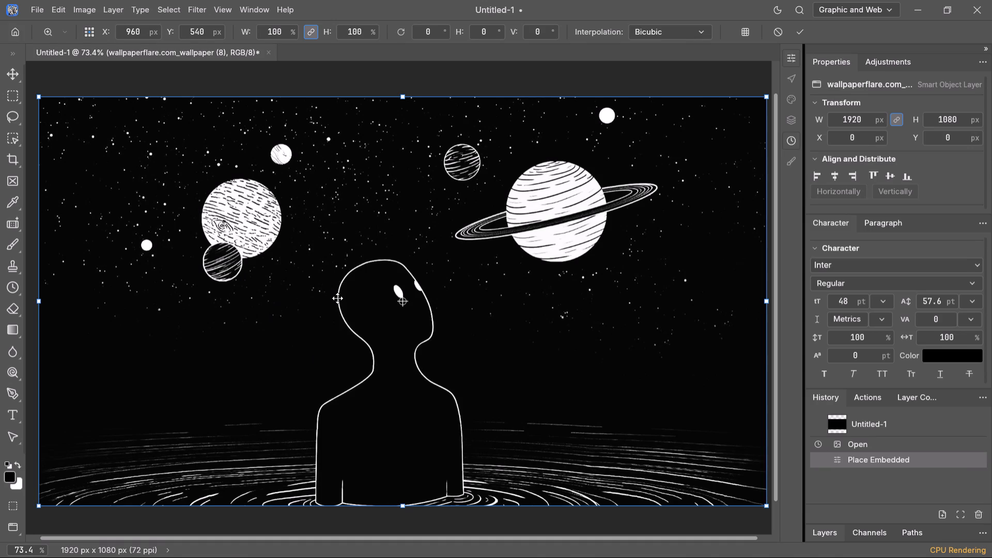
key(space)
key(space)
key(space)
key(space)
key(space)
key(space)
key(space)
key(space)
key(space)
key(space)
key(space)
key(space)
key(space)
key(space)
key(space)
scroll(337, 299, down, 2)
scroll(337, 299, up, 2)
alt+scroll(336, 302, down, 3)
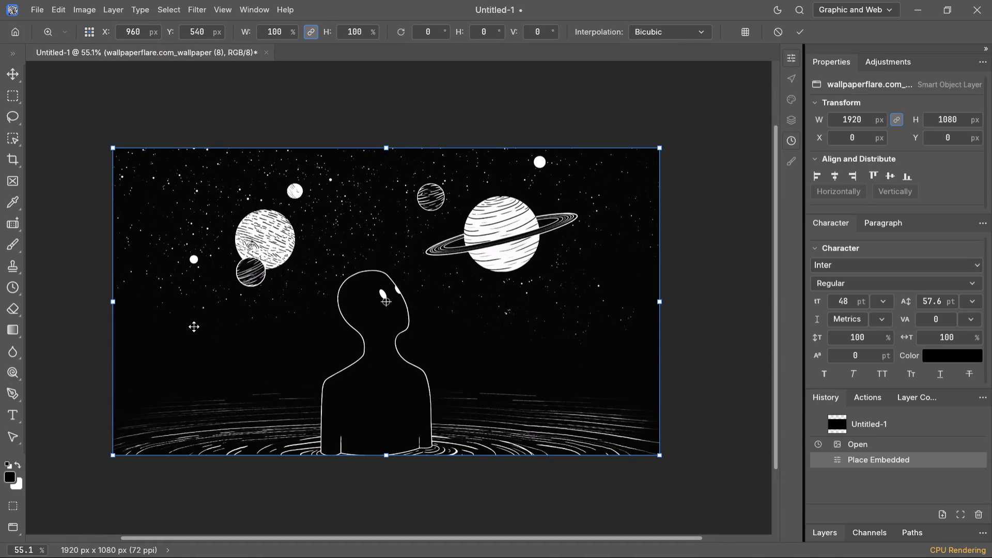
Place wallpaperflare.com_wallpaper (40).jpg, the astronaut before a pink light column, from File Explorer's Wallpaper folder into the document.
click(347, 544)
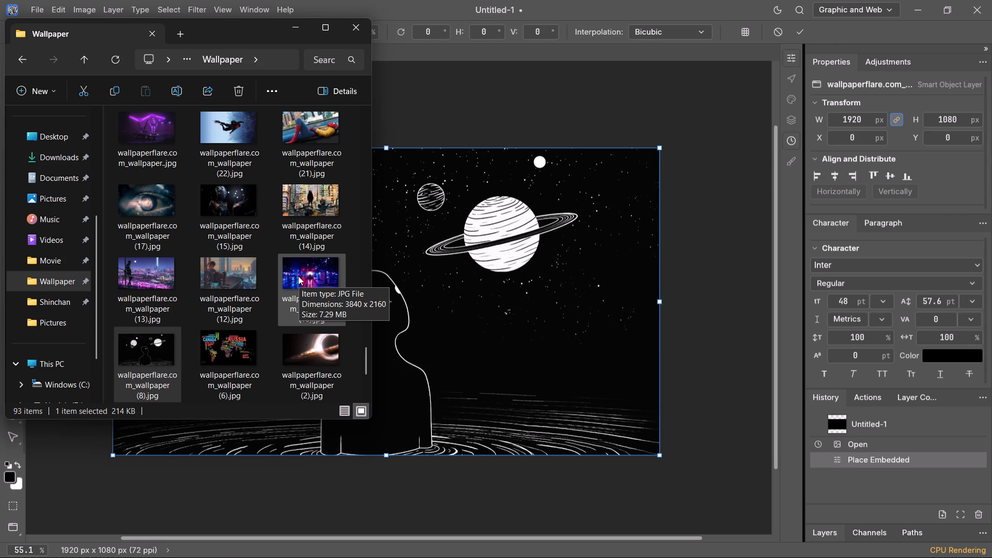
scroll(273, 274, down, 4)
scroll(273, 274, up, 4)
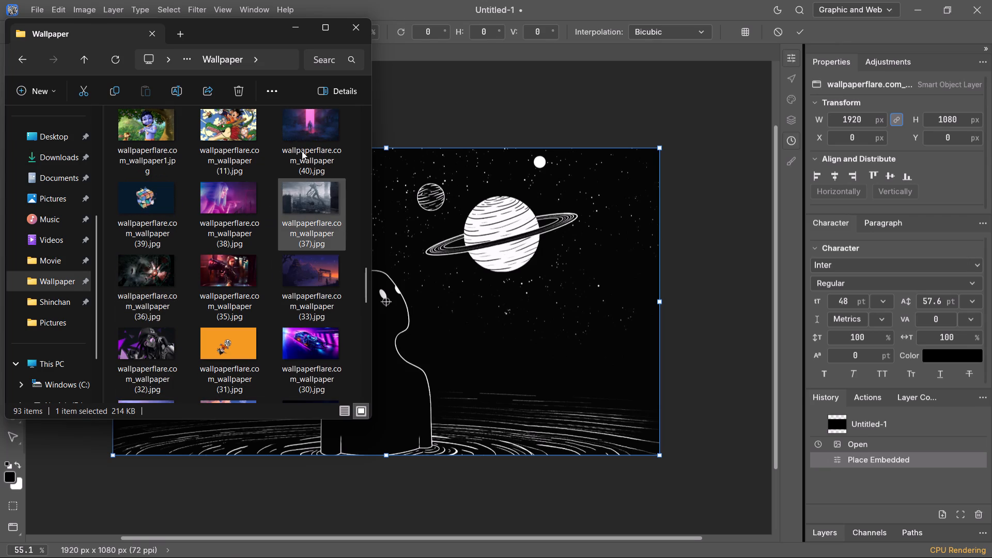
click(309, 127)
drag(309, 127, 547, 176)
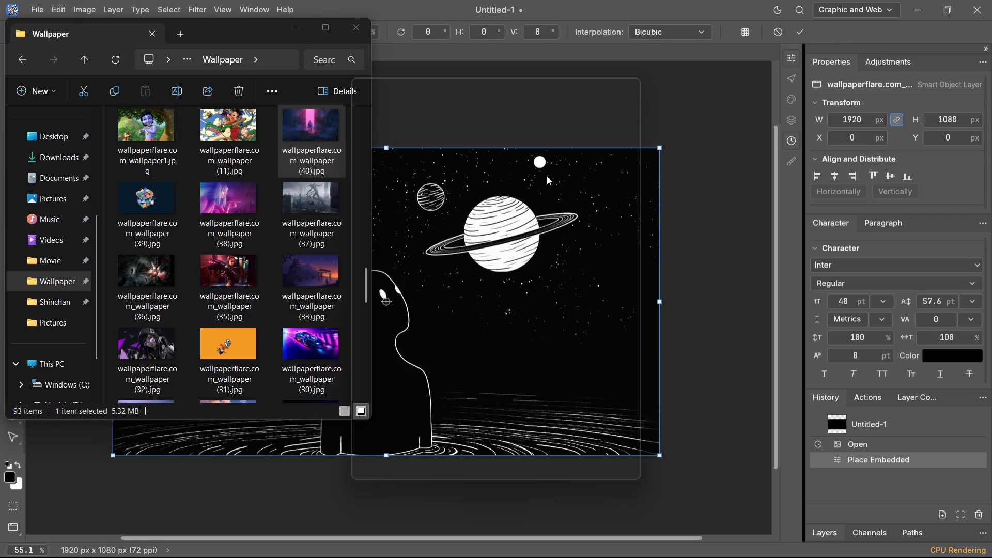
drag(547, 176, 696, 171)
click(696, 171)
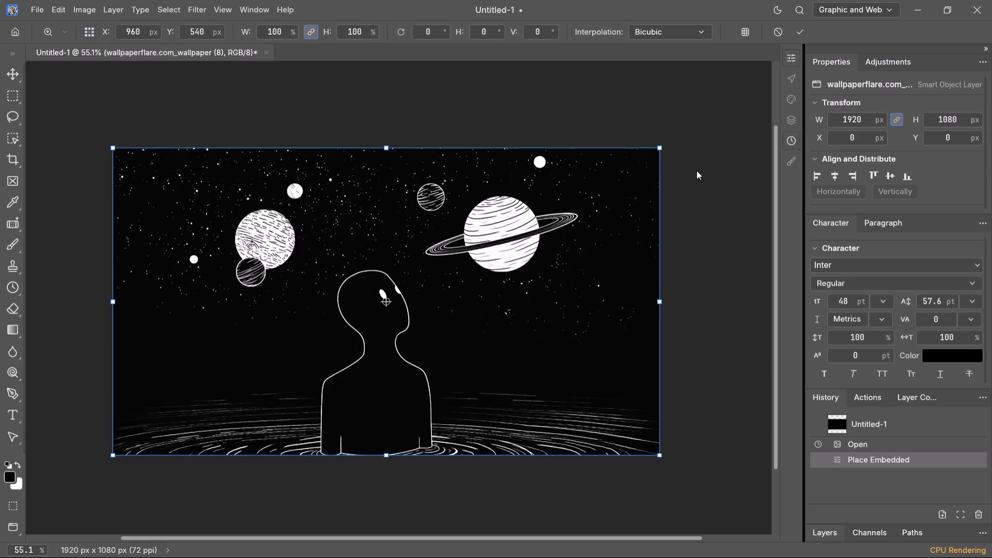
click(345, 544)
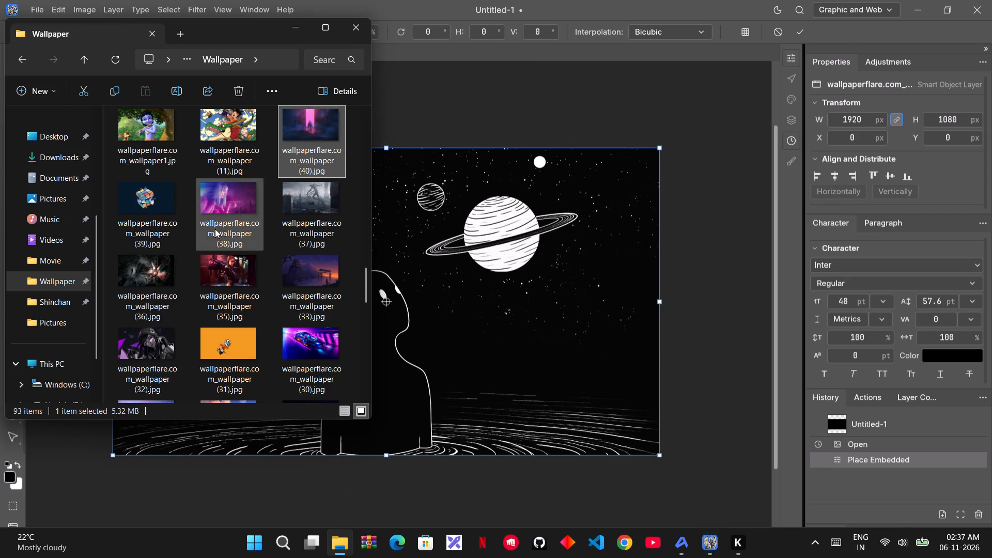
drag(312, 130, 530, 134)
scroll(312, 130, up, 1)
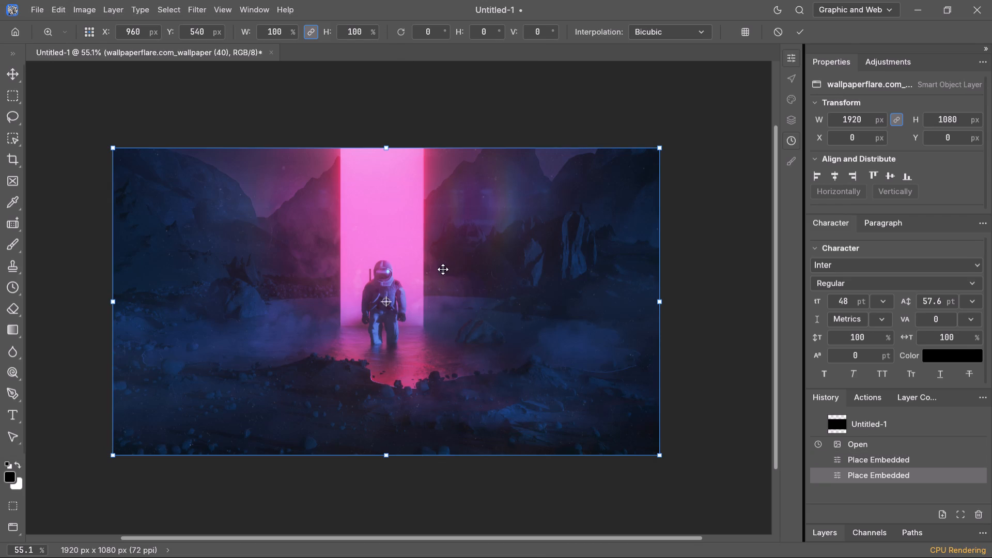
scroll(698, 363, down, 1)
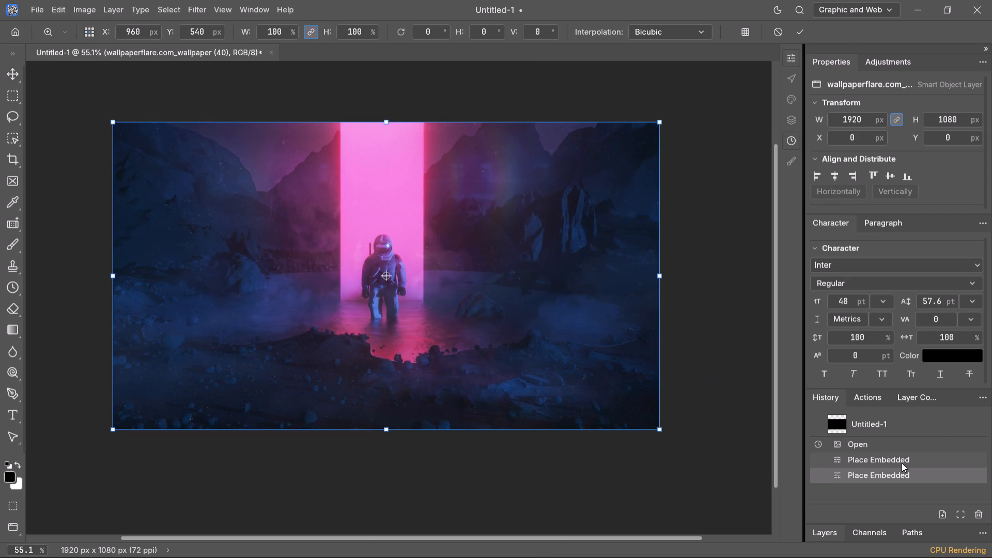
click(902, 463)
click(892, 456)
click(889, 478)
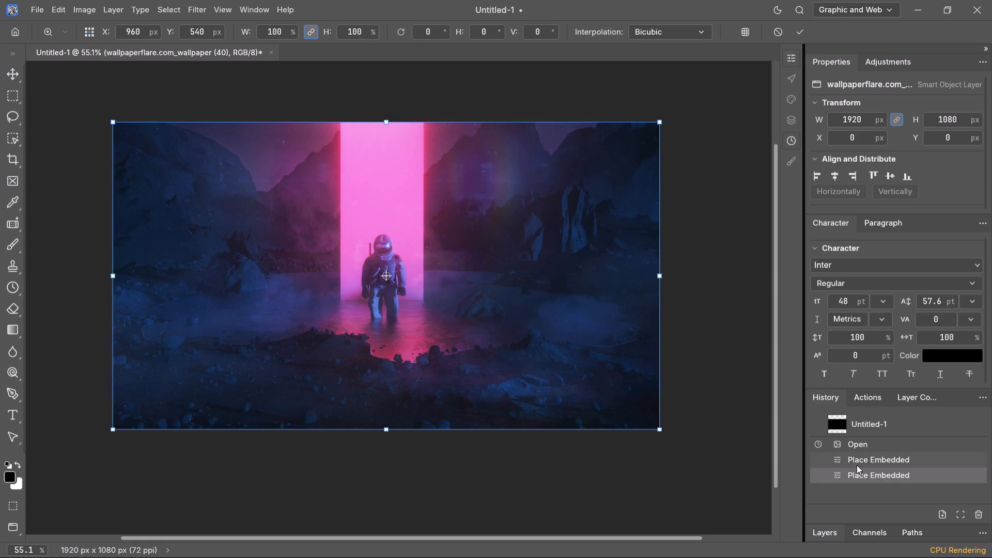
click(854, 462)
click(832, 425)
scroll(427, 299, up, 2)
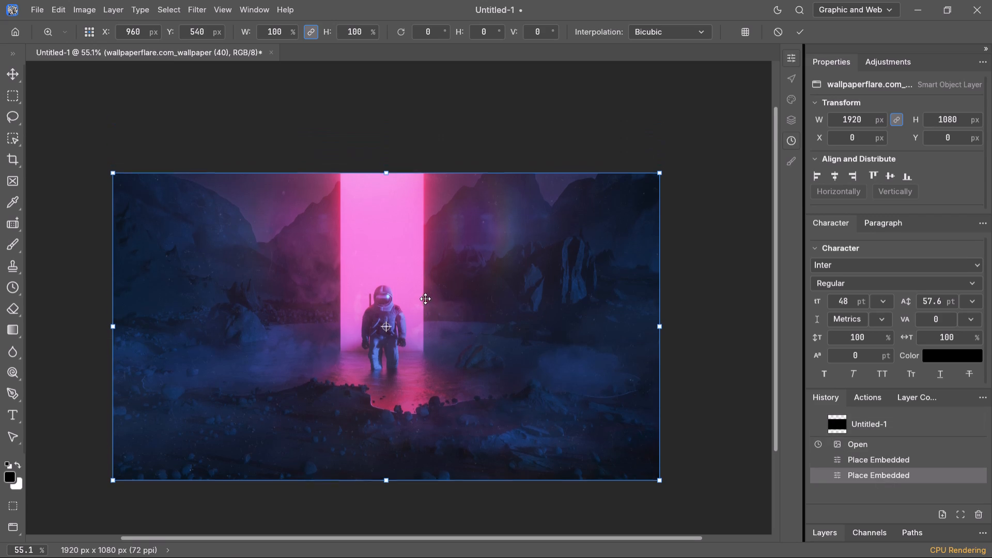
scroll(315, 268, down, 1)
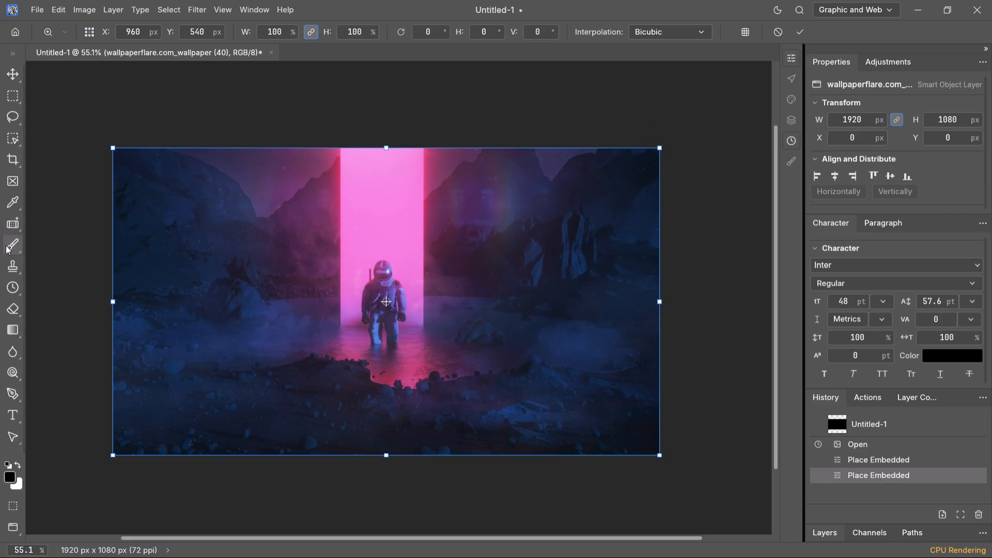
With the Clone Stamp, sample the pink light column's upper-left corner and paint it beside the column at the image's top edge, rasterizing the smart object.
click(12, 267)
right_click(12, 267)
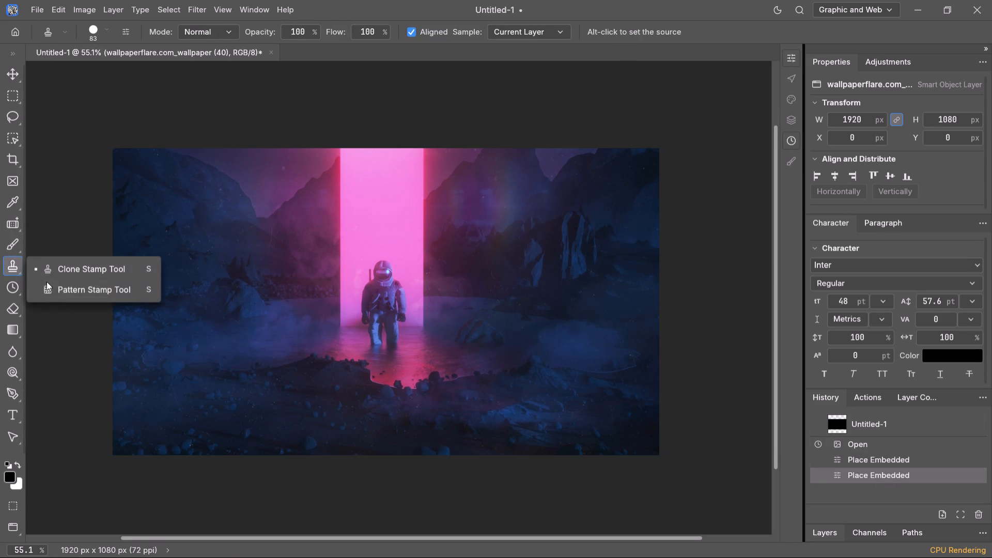
click(88, 272)
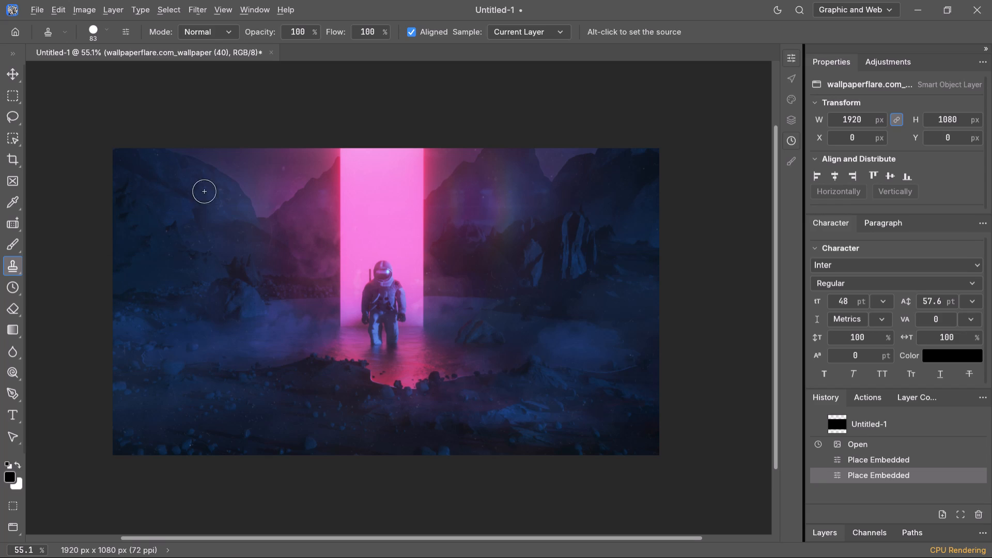
alt+click(342, 150)
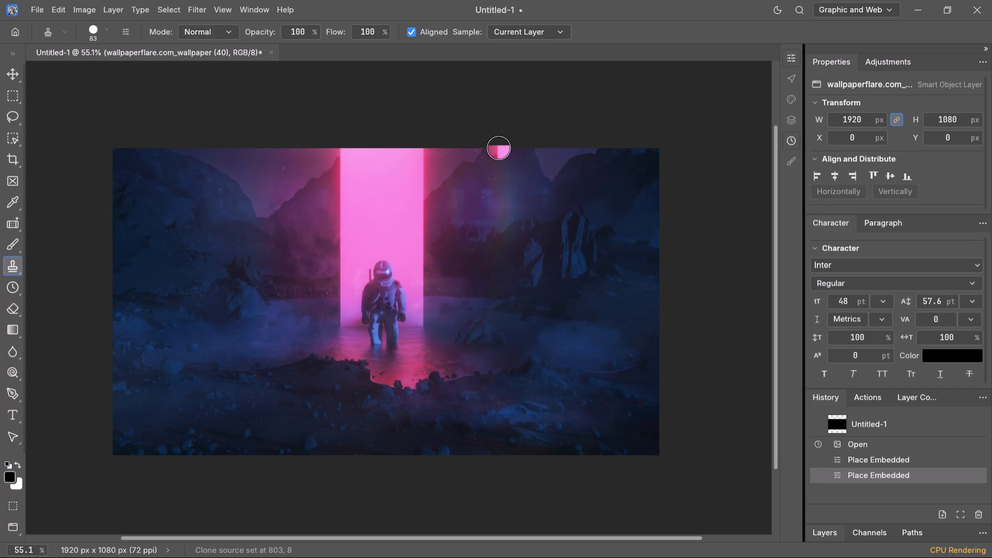
drag(496, 149, 494, 160)
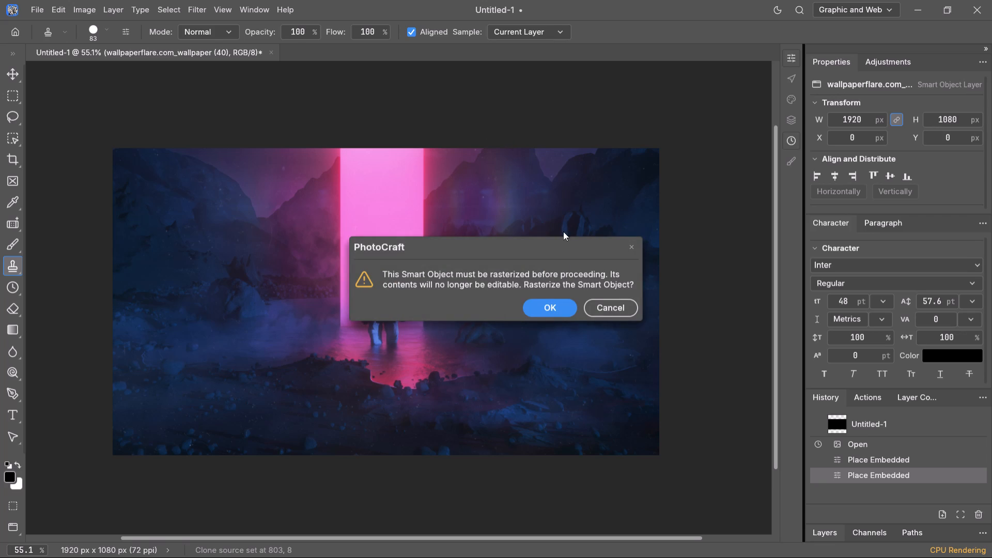
click(558, 308)
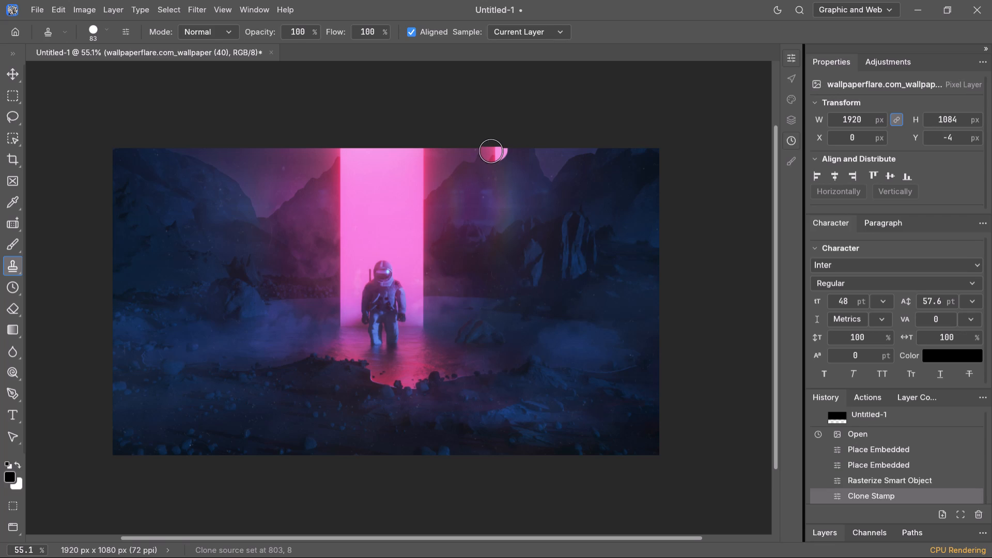
Paint a full Clone Stamp copy of the pink light column and astronaut, including its reflection, onto the dark rocks right of the original.
drag(495, 152, 498, 191)
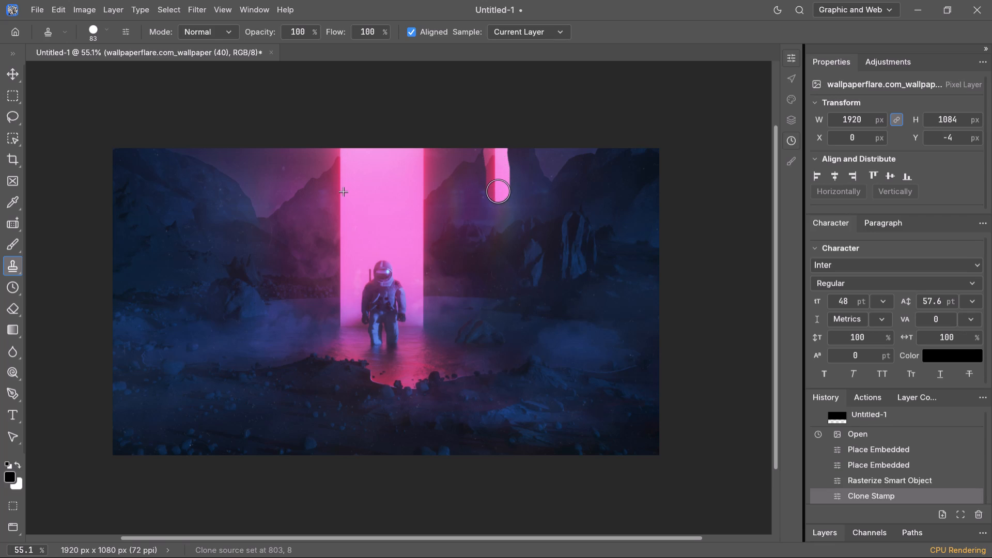
drag(498, 191, 492, 310)
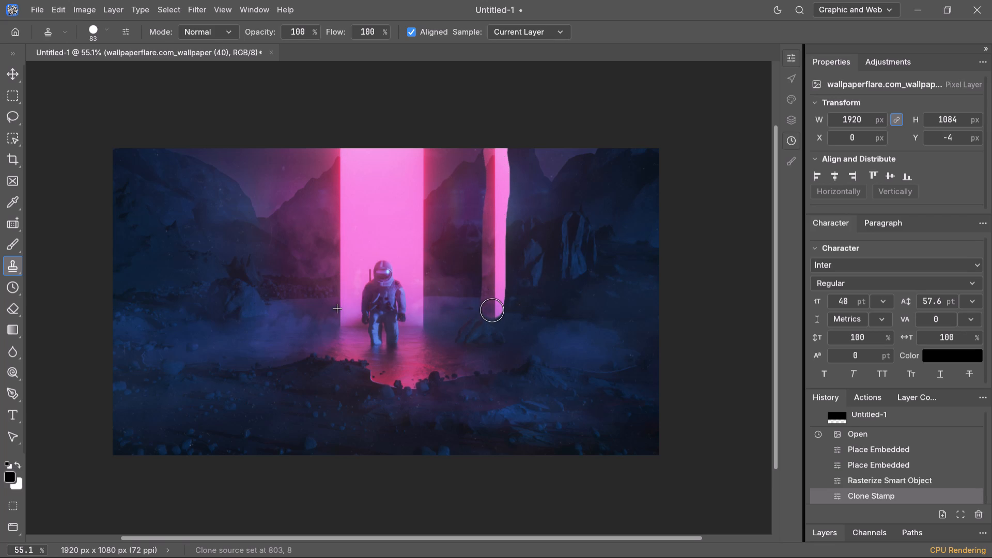
drag(492, 310, 491, 351)
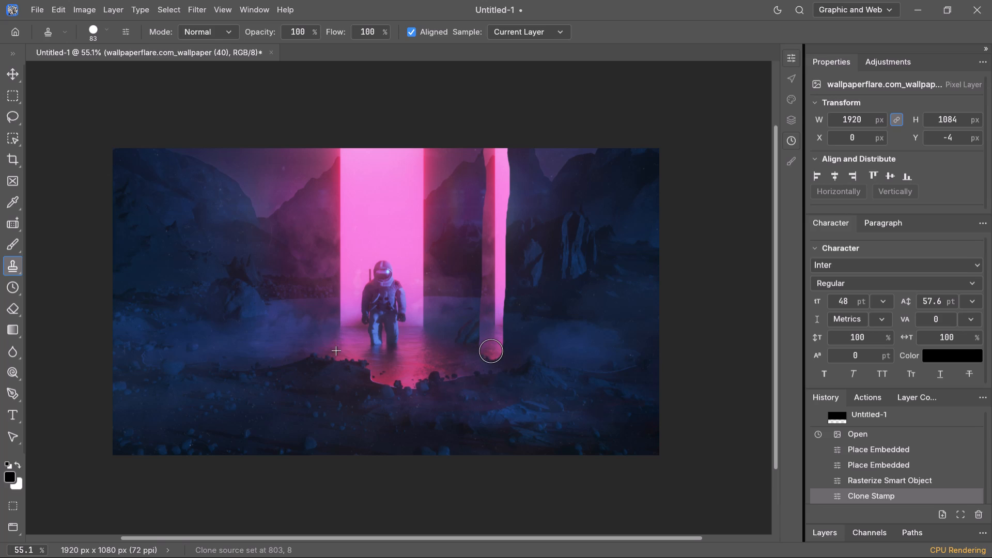
drag(491, 351, 565, 343)
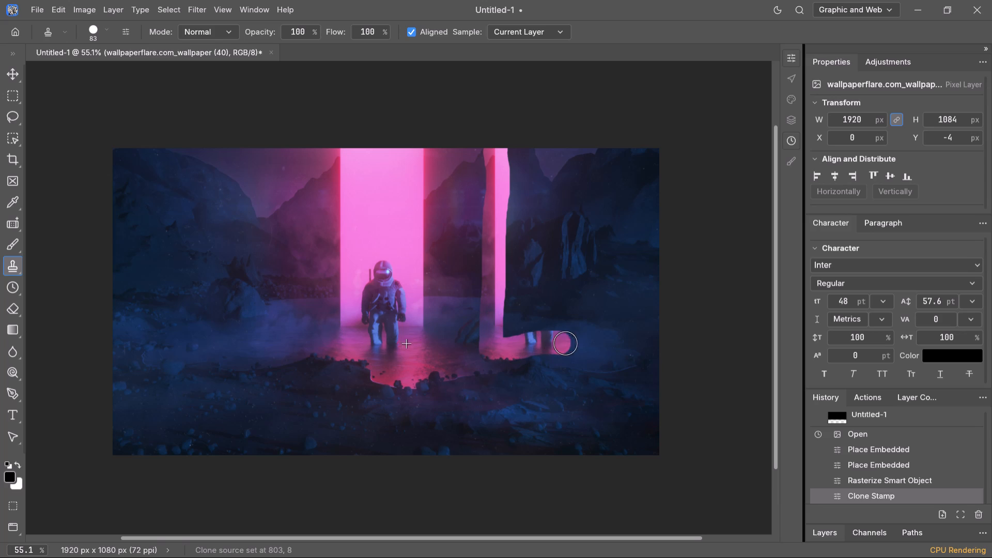
drag(565, 343, 578, 322)
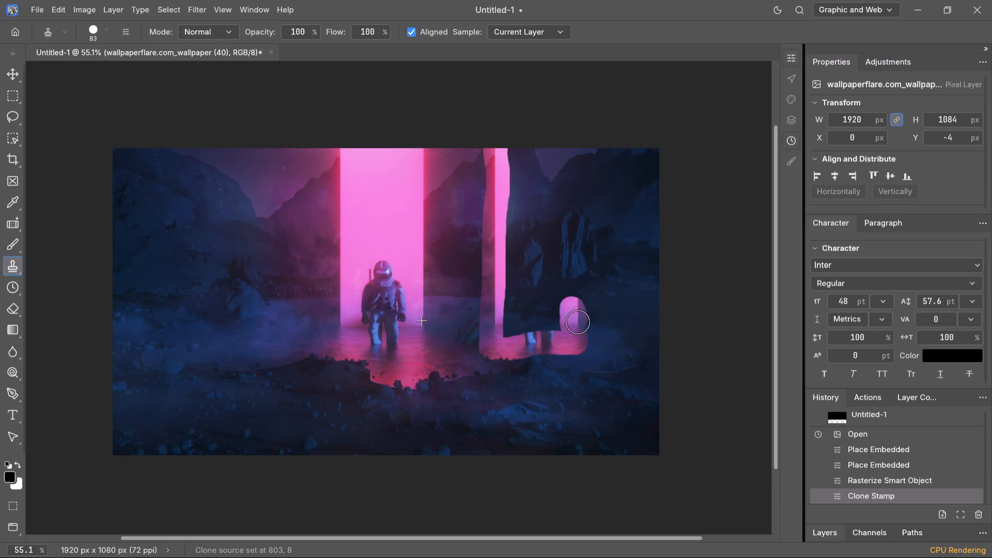
drag(578, 322, 583, 155)
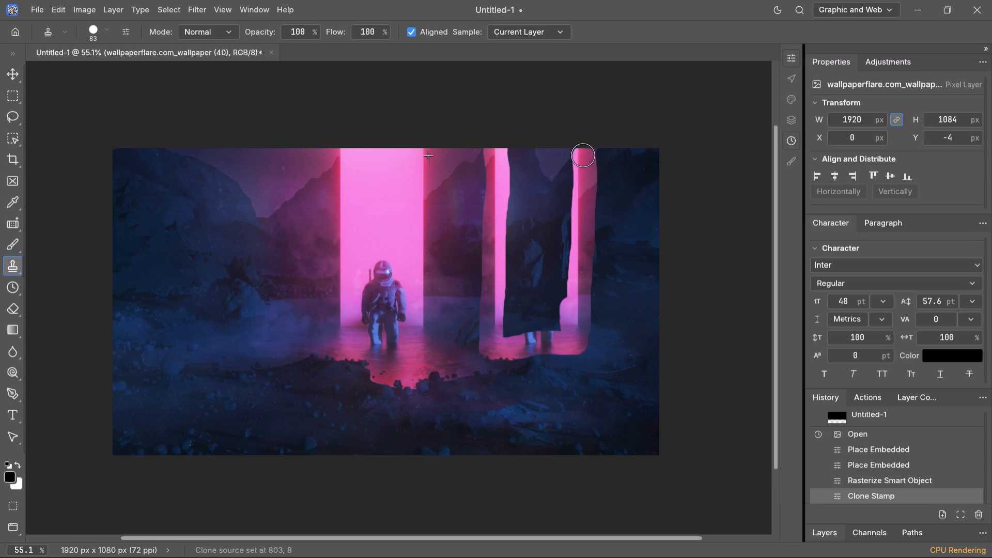
drag(583, 155, 507, 204)
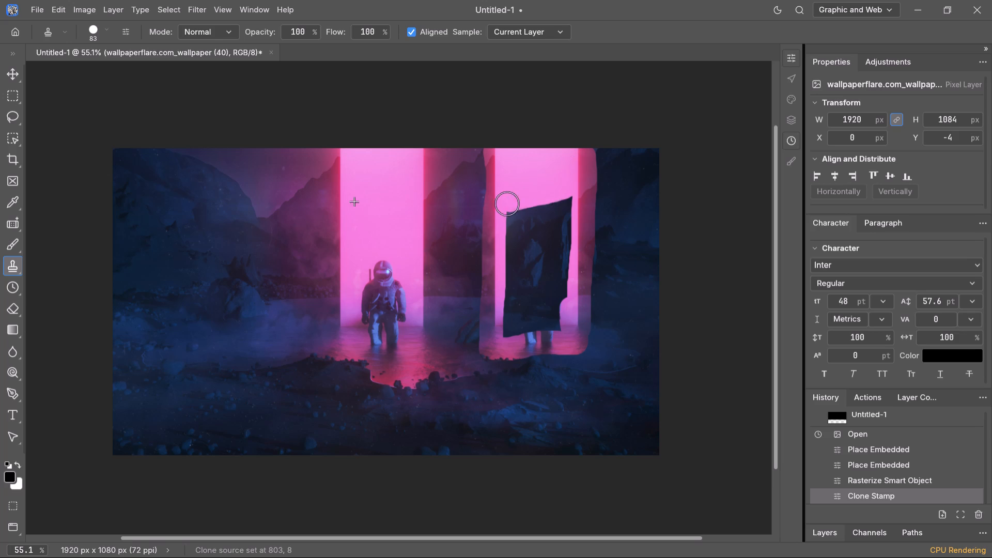
drag(507, 204, 562, 305)
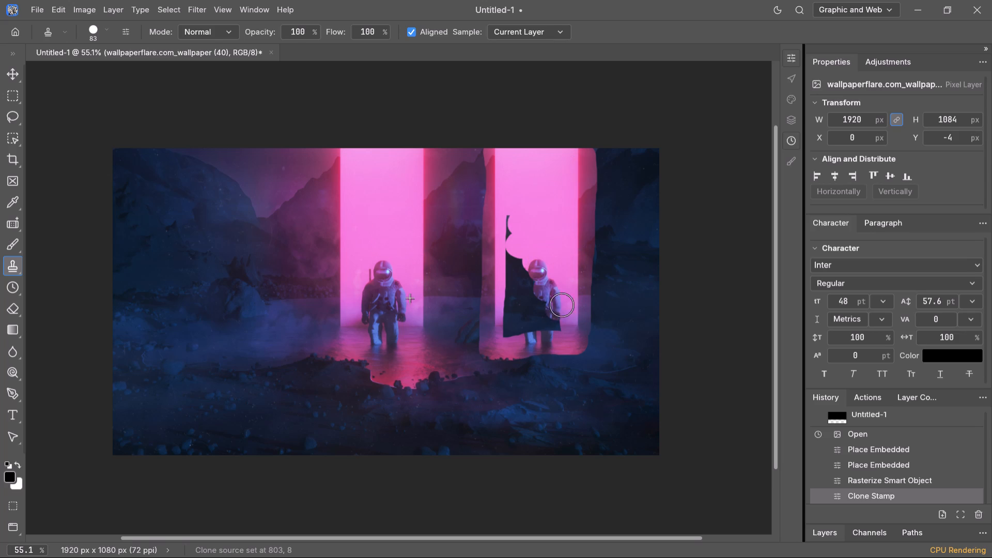
drag(562, 305, 514, 277)
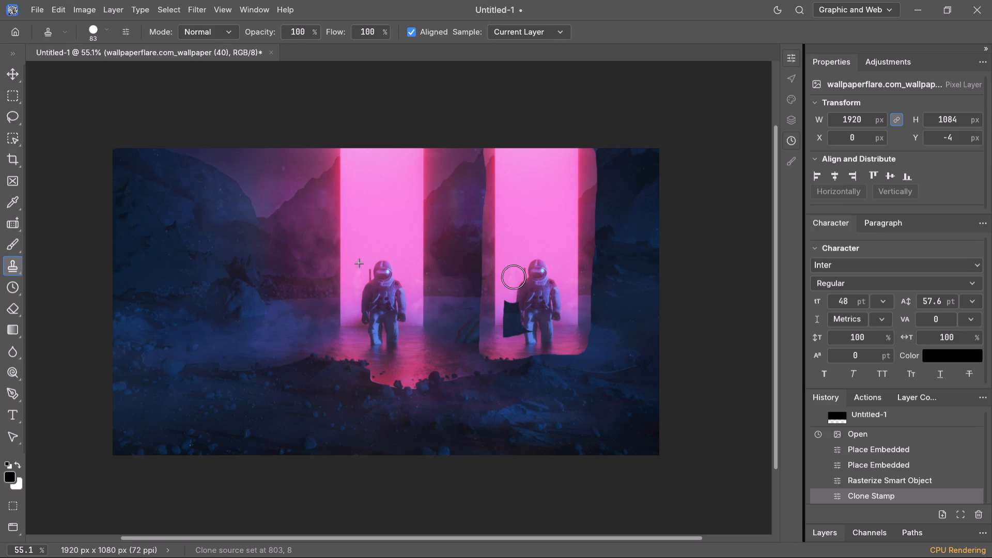
drag(514, 277, 514, 316)
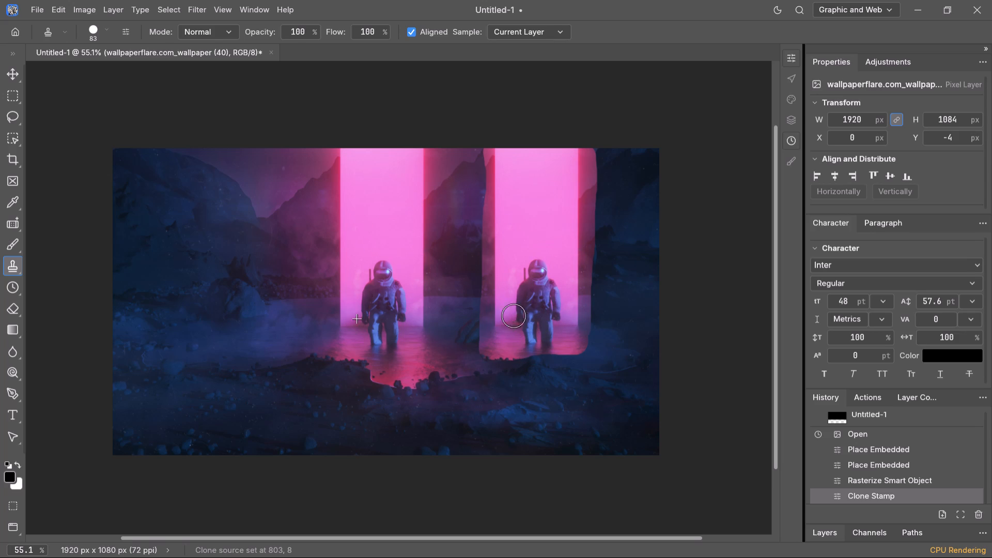
drag(514, 316, 493, 150)
drag(493, 150, 491, 235)
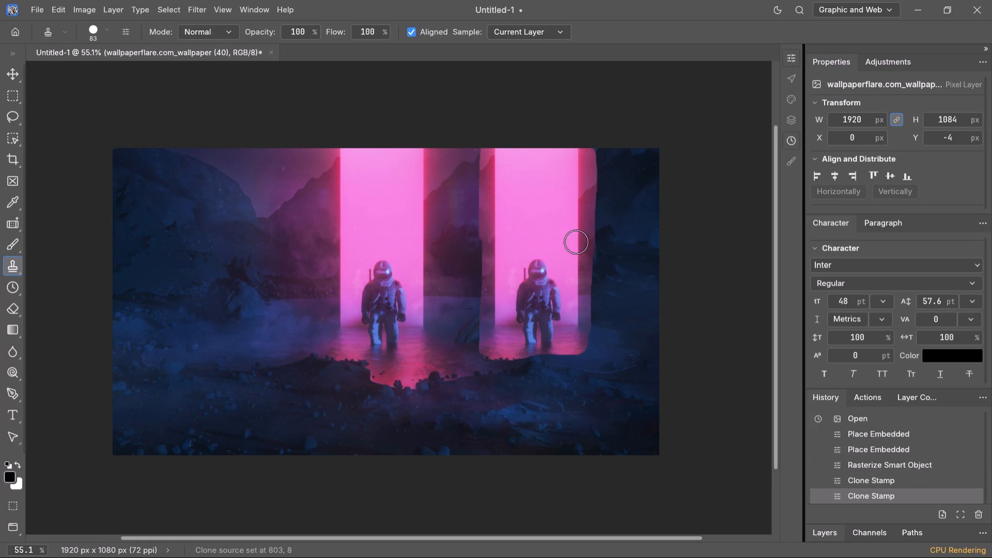
Sample the dark rocks near the image's upper-right corner and clone them down the copied column's right edge to trim its pink fringe.
ctrl+click(614, 158)
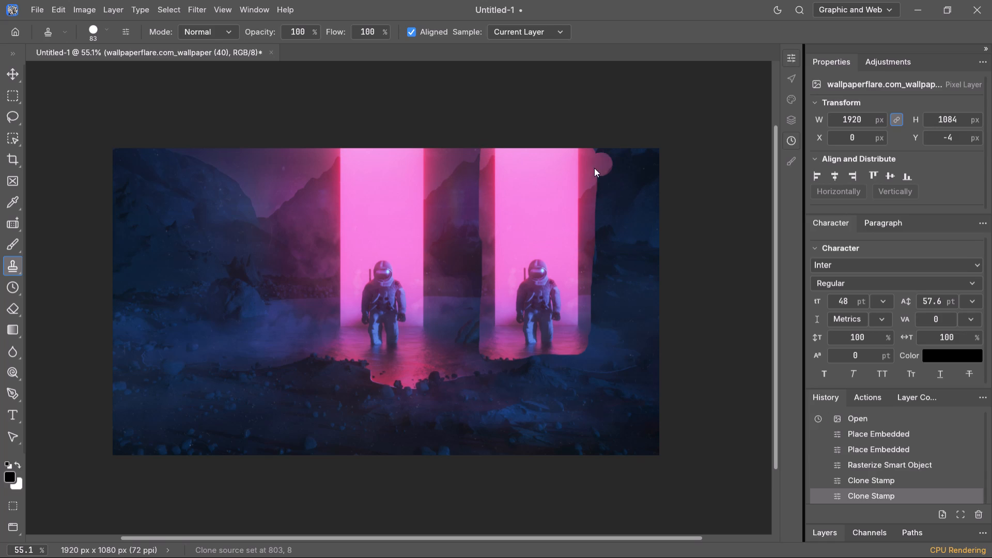
drag(589, 151, 593, 175)
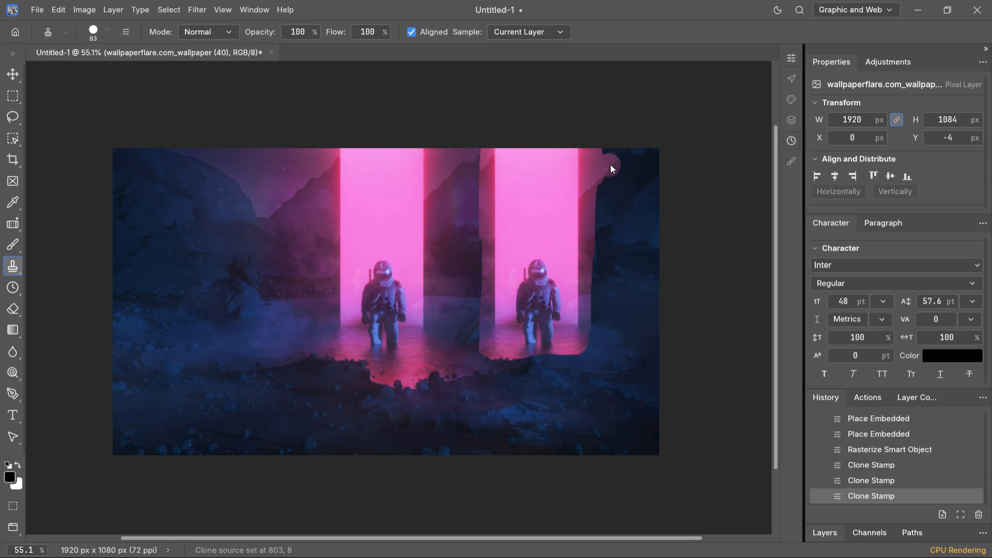
alt+click(614, 156)
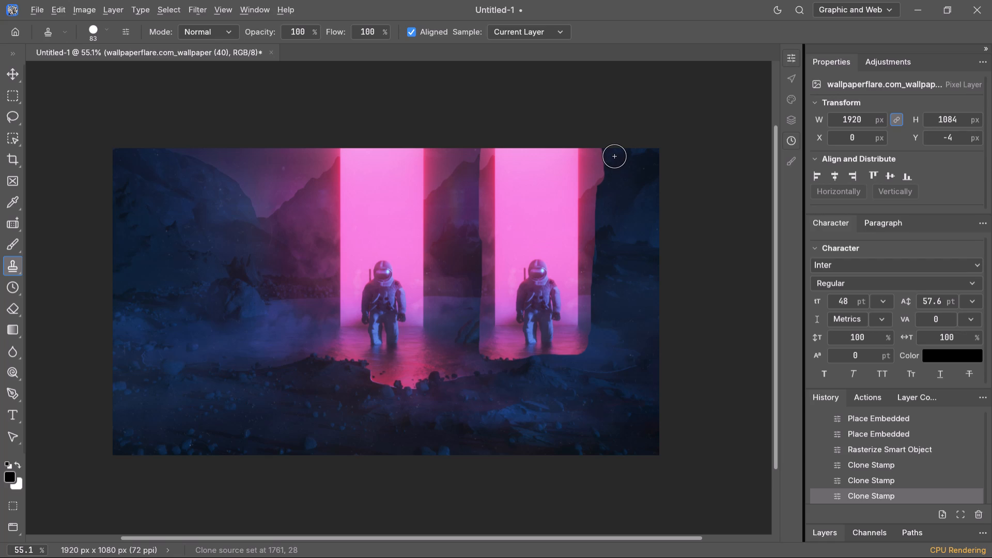
drag(606, 153, 601, 171)
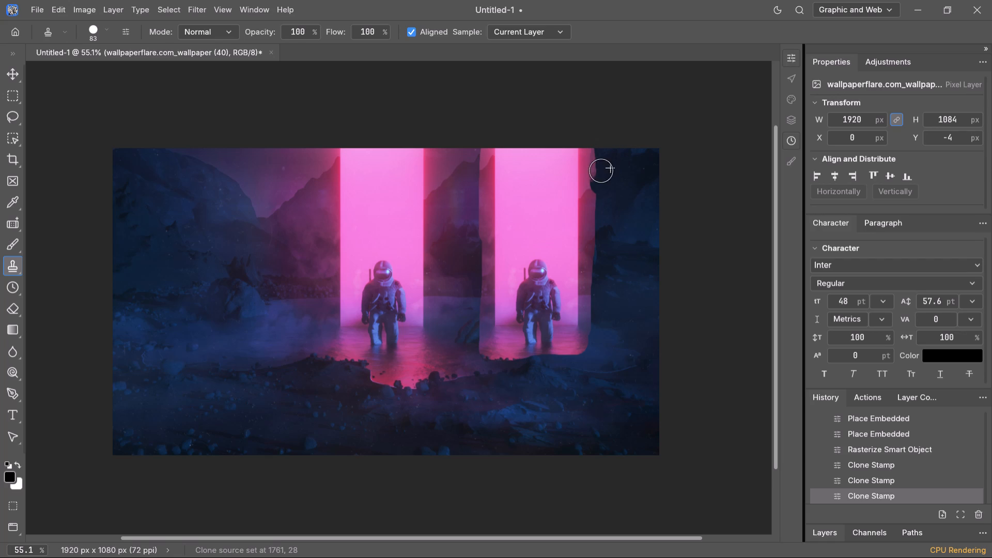
drag(601, 171, 597, 314)
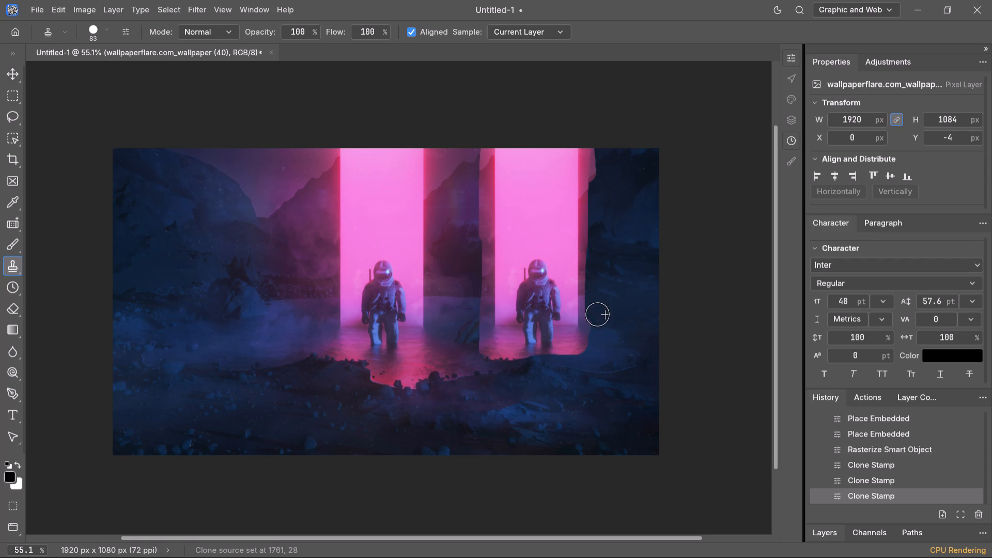
drag(597, 314, 595, 354)
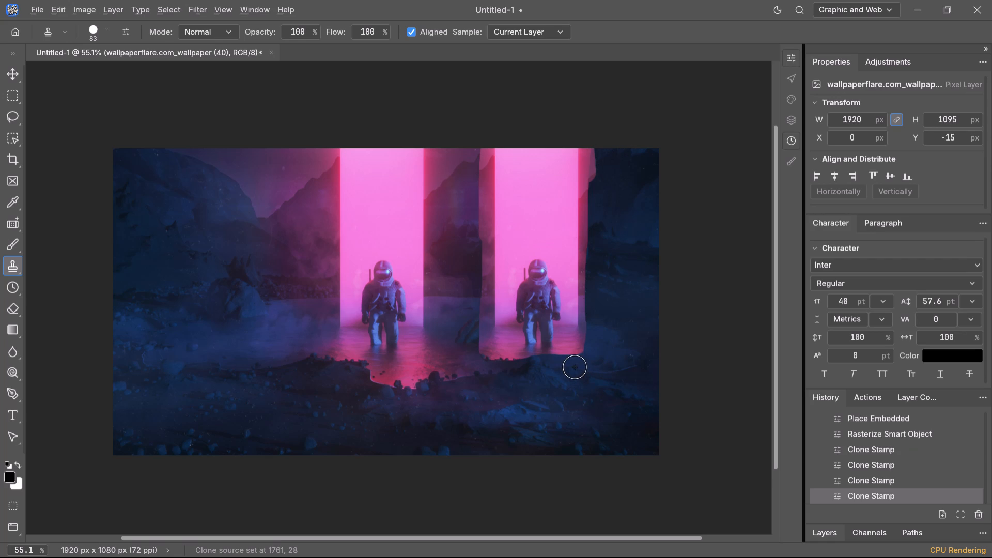
Sample the dark ground below the copied astronaut and clone it along the copied reflection's bottom edge.
alt+click(575, 363)
drag(576, 358, 551, 351)
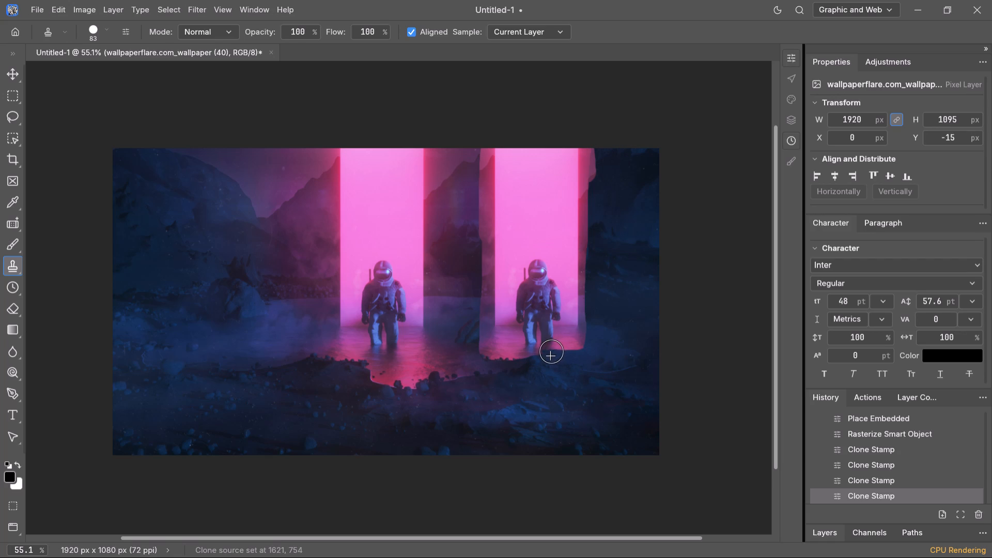
drag(551, 351, 551, 351)
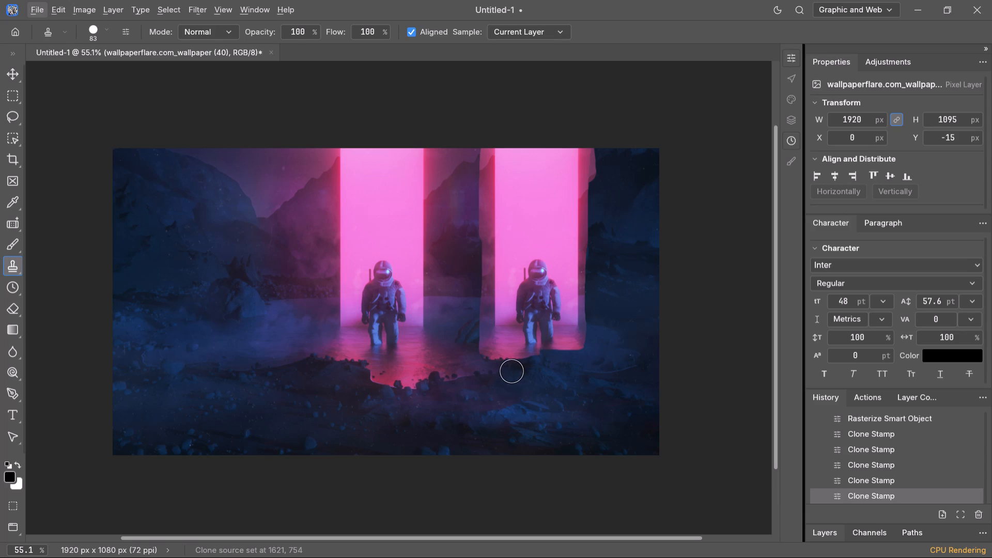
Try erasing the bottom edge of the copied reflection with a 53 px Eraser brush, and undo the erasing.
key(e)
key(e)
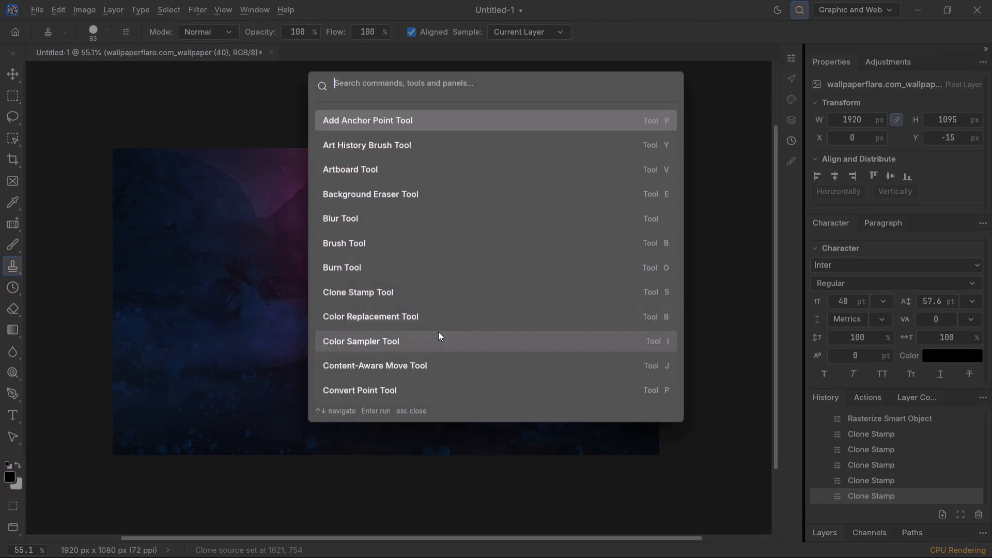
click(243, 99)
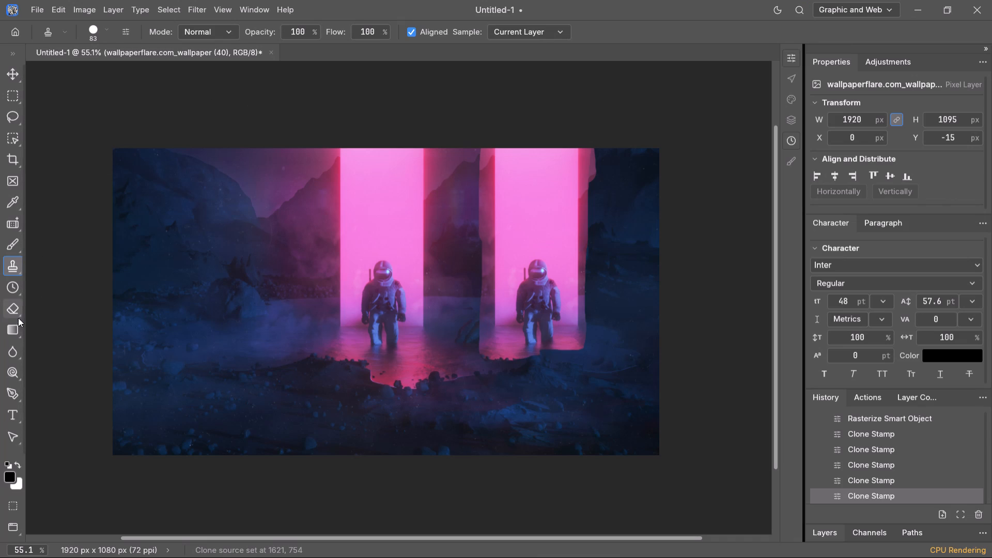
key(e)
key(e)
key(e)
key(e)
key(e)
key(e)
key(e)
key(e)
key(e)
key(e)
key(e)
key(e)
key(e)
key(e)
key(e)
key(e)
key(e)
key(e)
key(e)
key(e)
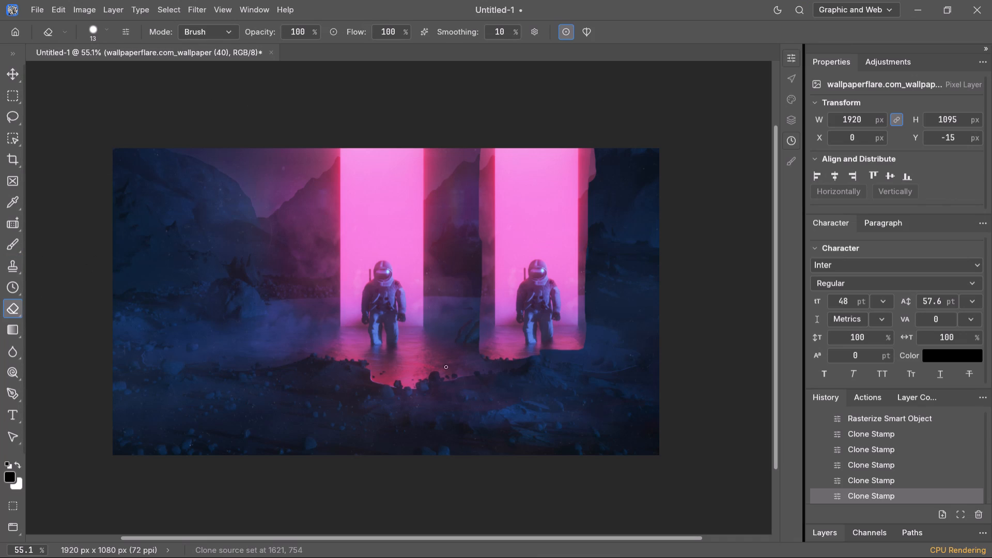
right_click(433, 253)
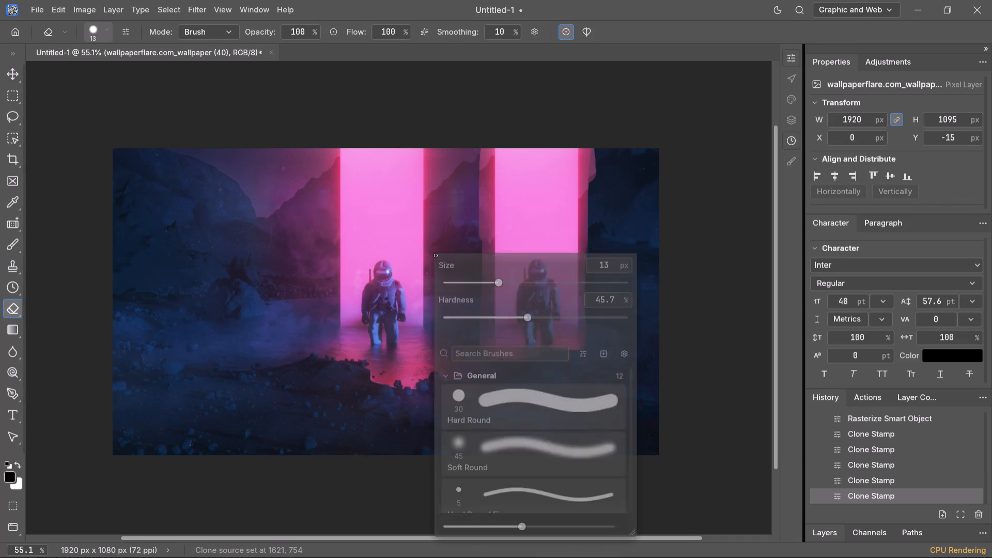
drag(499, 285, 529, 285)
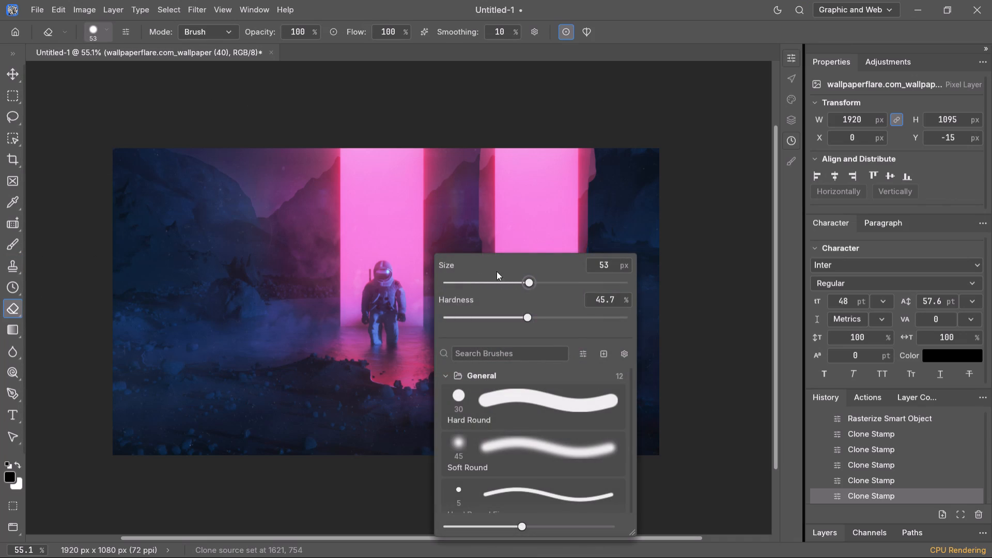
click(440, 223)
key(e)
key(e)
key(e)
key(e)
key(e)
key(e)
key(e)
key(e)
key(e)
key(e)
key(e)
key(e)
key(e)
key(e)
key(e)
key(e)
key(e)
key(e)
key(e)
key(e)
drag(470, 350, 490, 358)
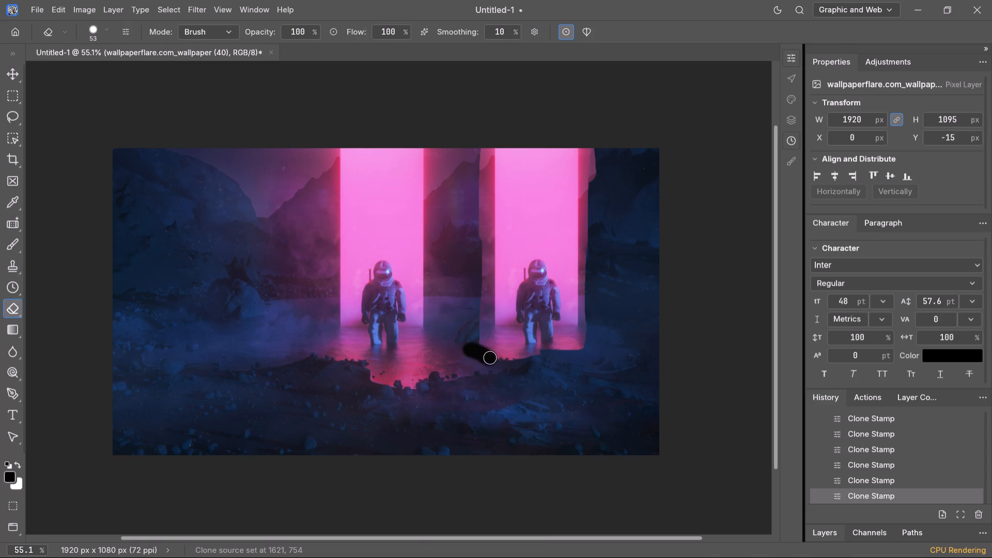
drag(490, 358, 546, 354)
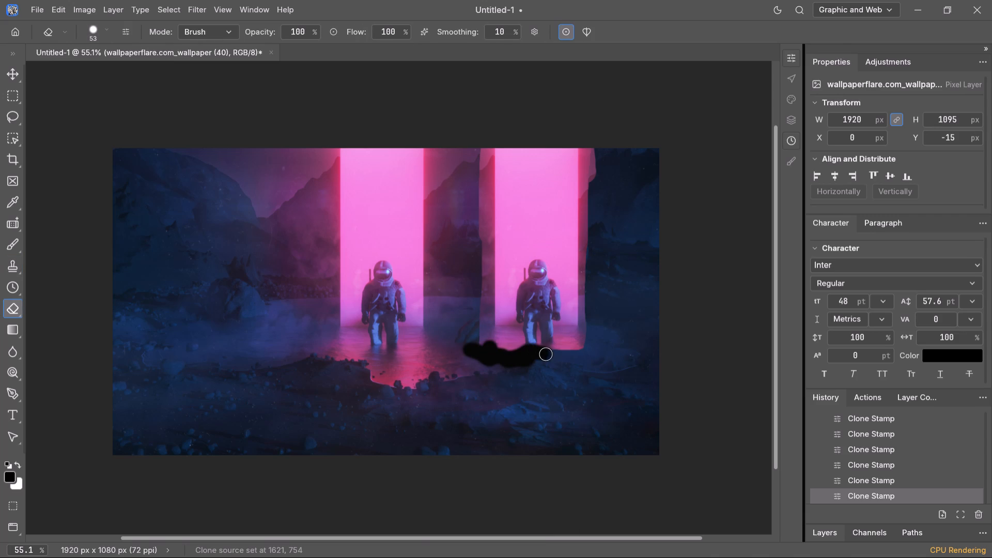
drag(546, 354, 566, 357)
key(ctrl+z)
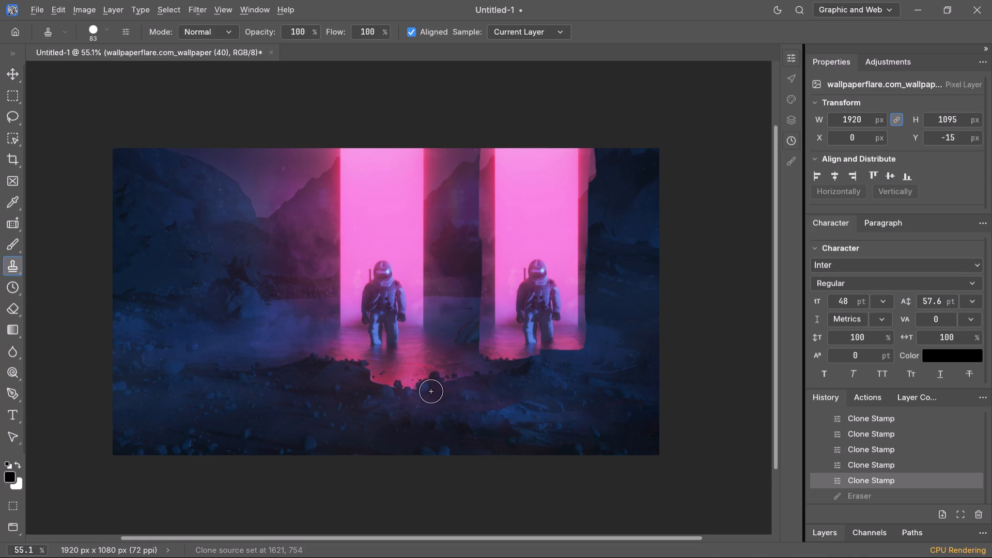
With the Clone Stamp, sample the original pool's rocky shore and the dark foreground, and paint them over the ground below the copied reflection.
alt+click(447, 384)
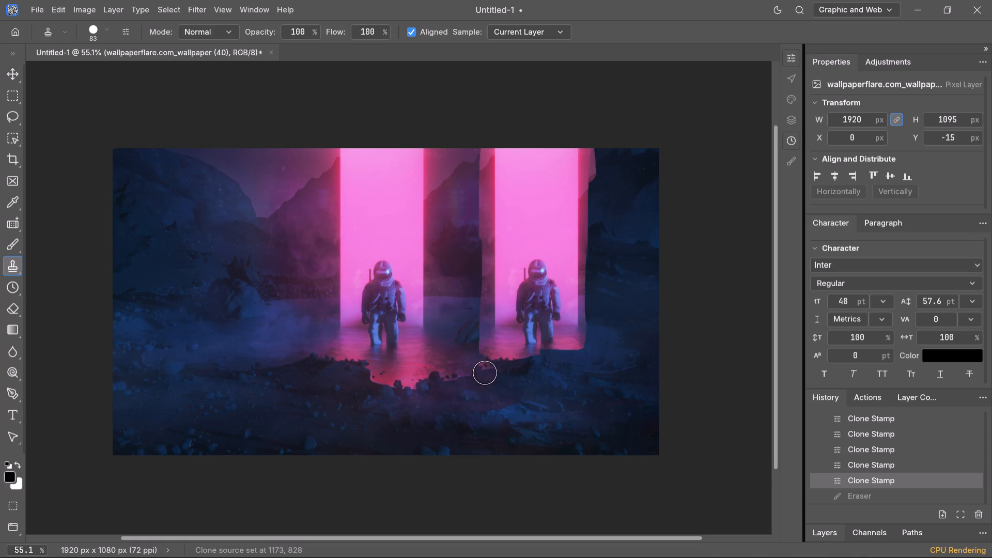
drag(485, 374, 502, 368)
drag(502, 368, 607, 380)
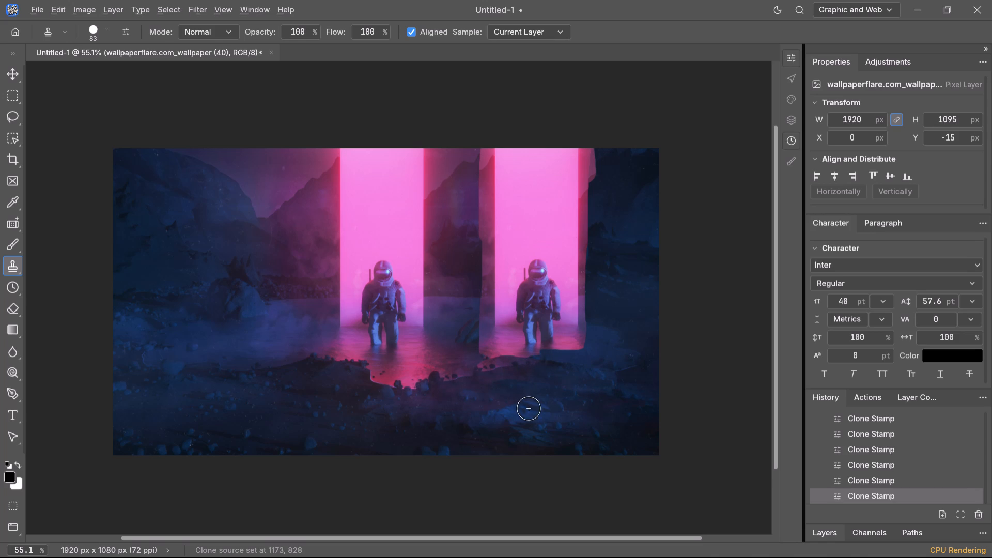
alt+click(530, 408)
drag(497, 368, 460, 390)
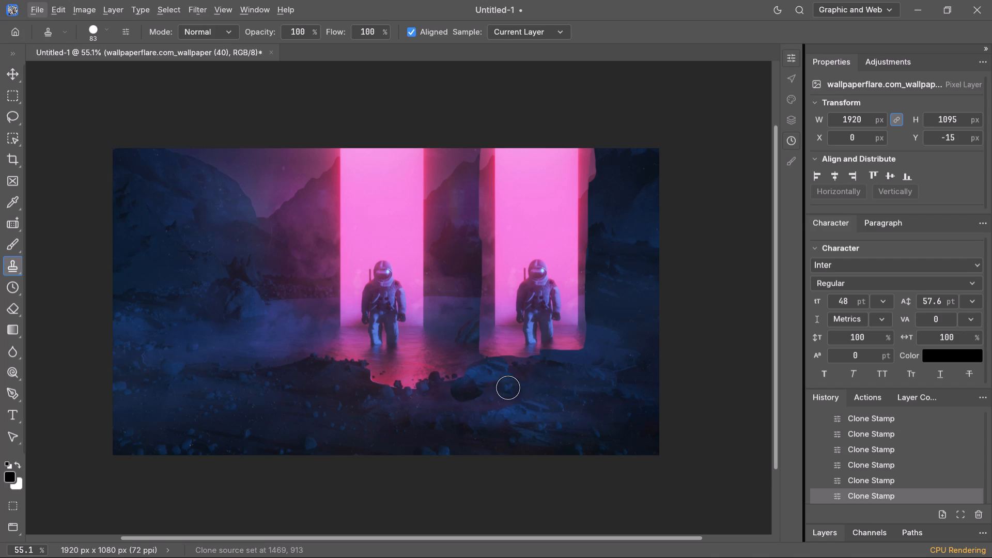
Sample the dark water between the two columns and clone it over the lower-left corner of the copied reflection.
alt+click(467, 351)
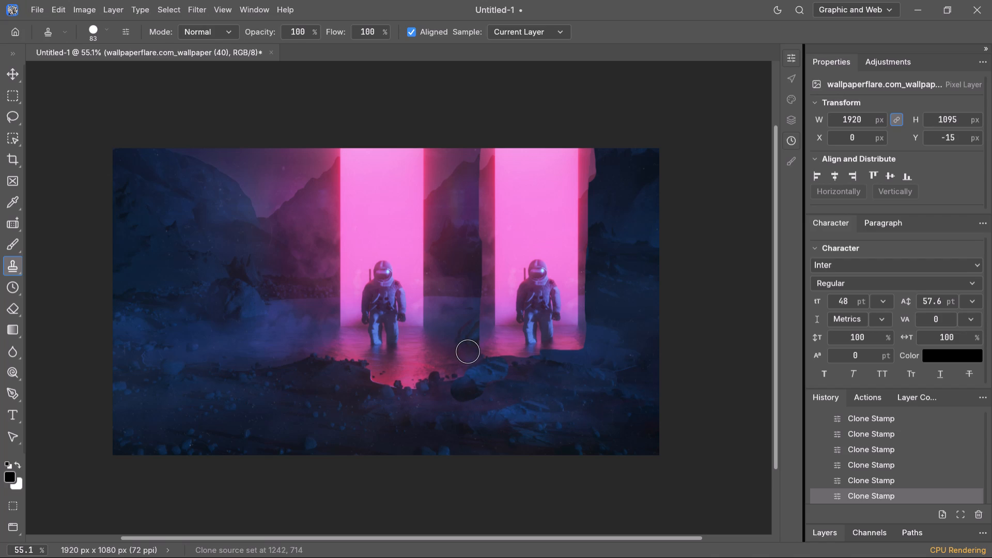
drag(468, 351, 485, 350)
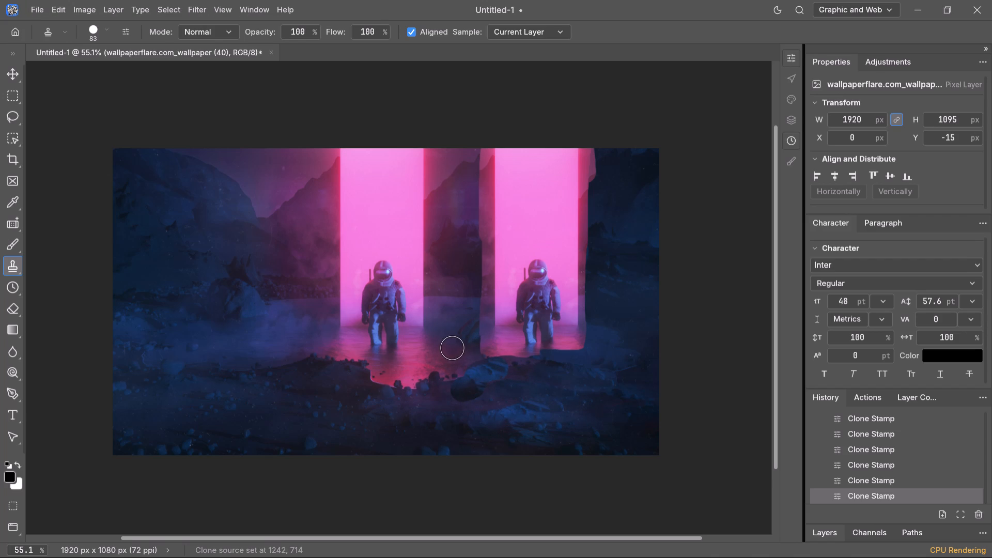
alt+click(464, 350)
click(482, 347)
click(486, 354)
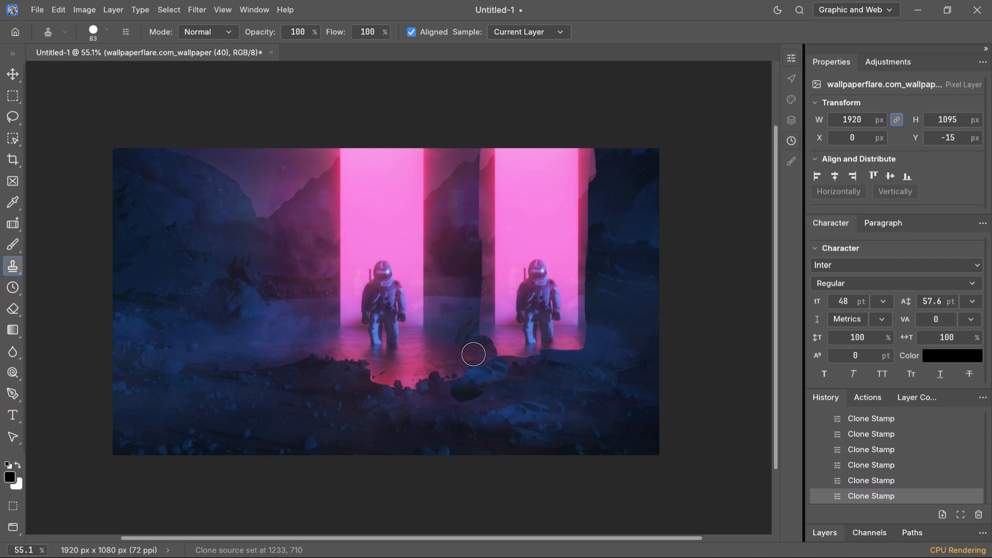
With the Clone Stamp, sample the copied reflection's lower-left edge and clone it across the gap, rocky shore and original pool.
alt+drag(473, 353, 440, 362)
alt+drag(476, 355, 453, 357)
click(441, 354)
drag(474, 355, 456, 361)
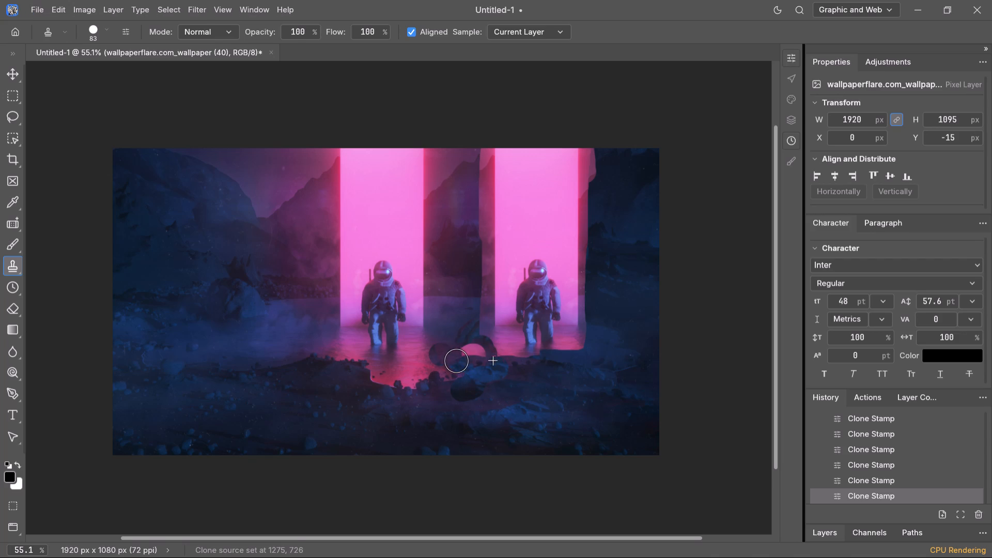
drag(456, 361, 375, 375)
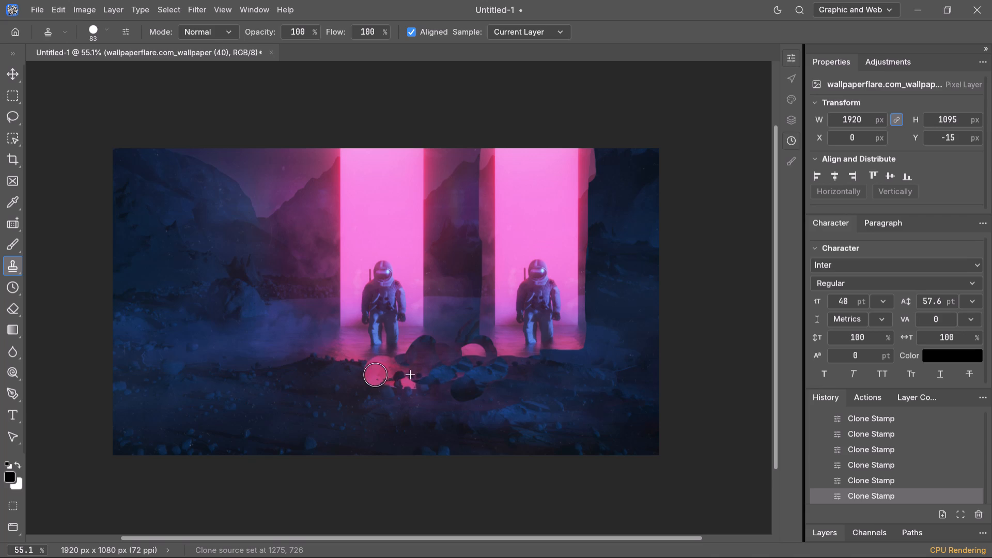
drag(375, 375, 396, 351)
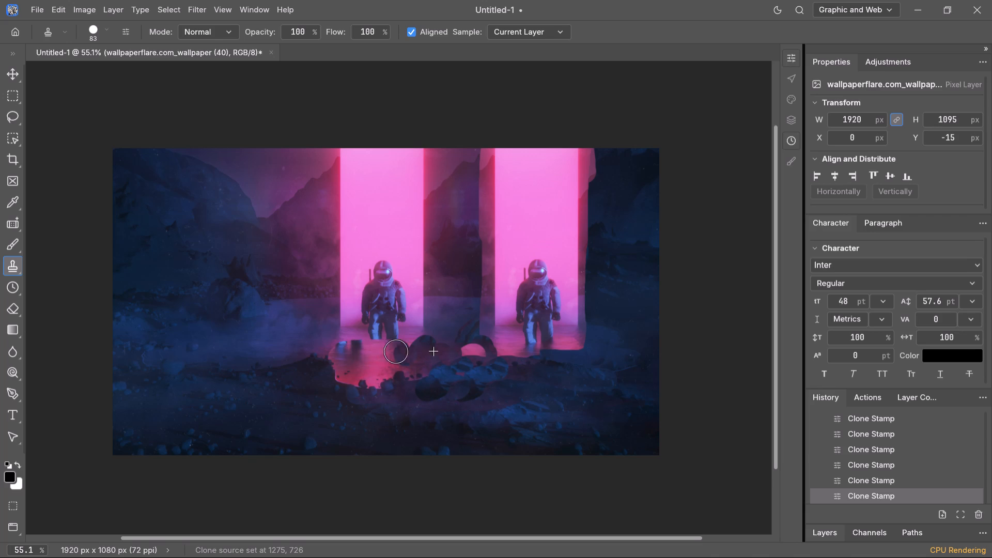
Continue the same clone stroke over the original astronaut and light column, repainting them slightly farther left.
drag(396, 351, 369, 272)
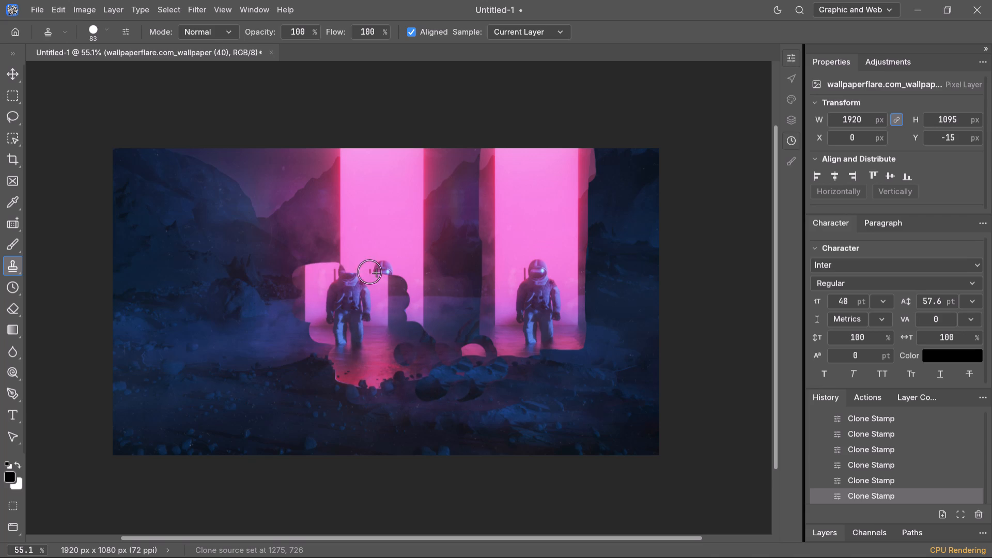
drag(369, 272, 344, 154)
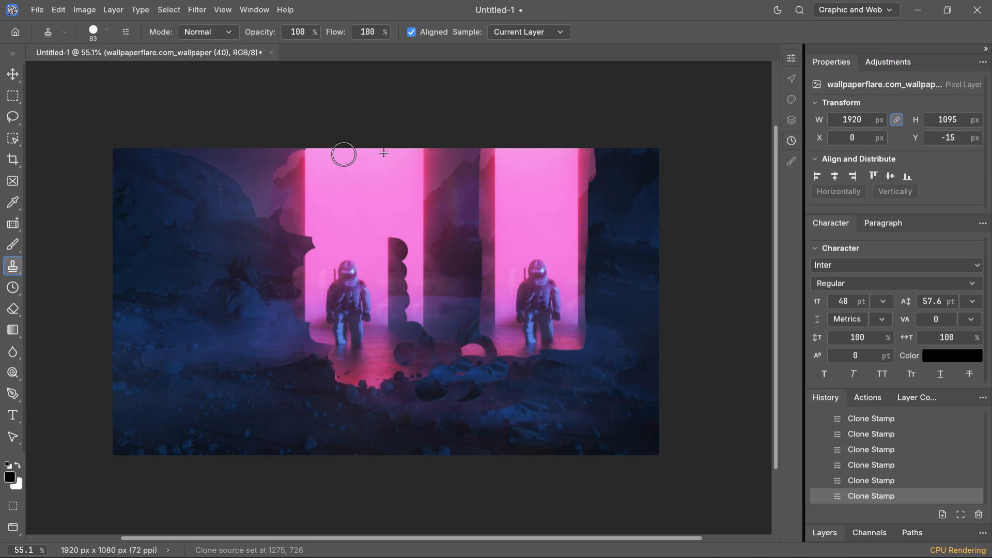
drag(344, 154, 369, 360)
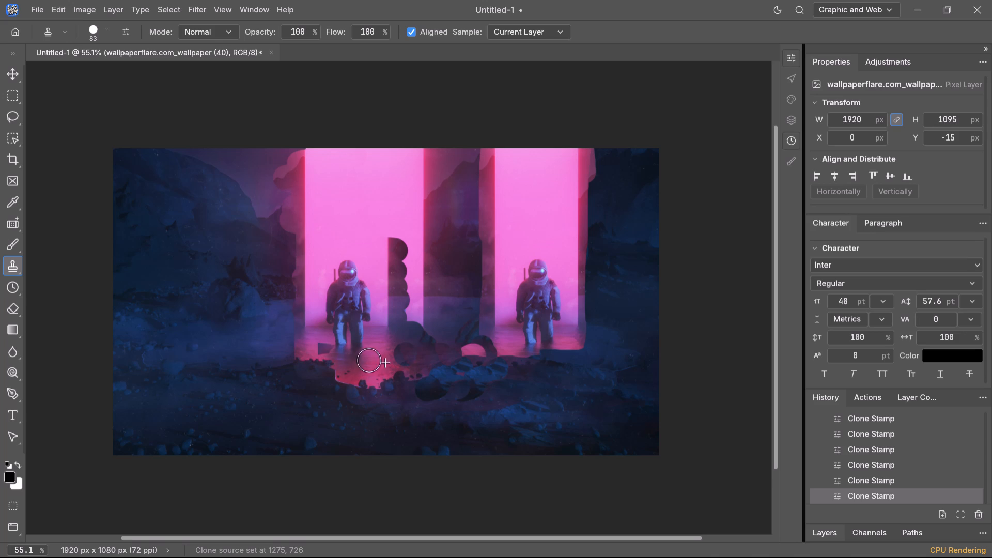
drag(369, 360, 393, 220)
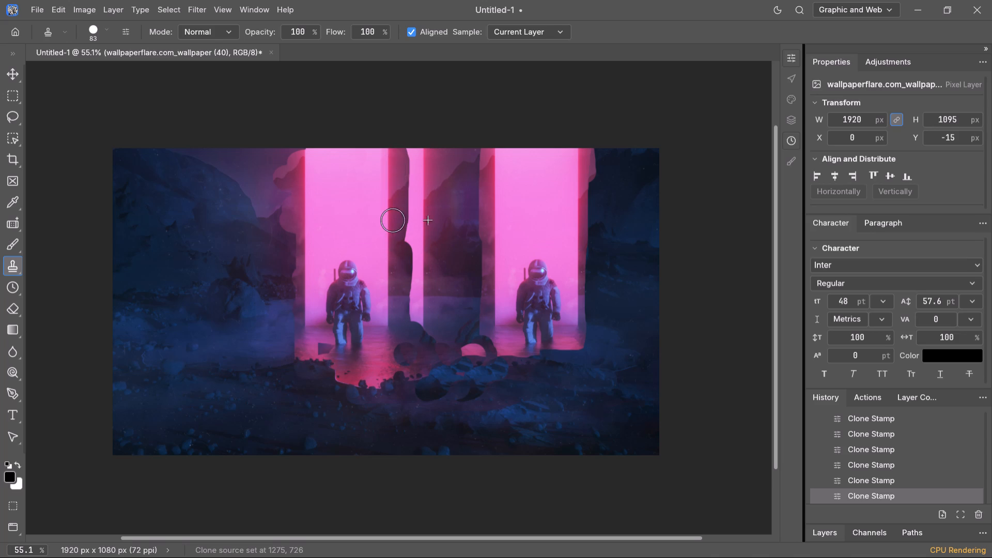
drag(393, 220, 395, 160)
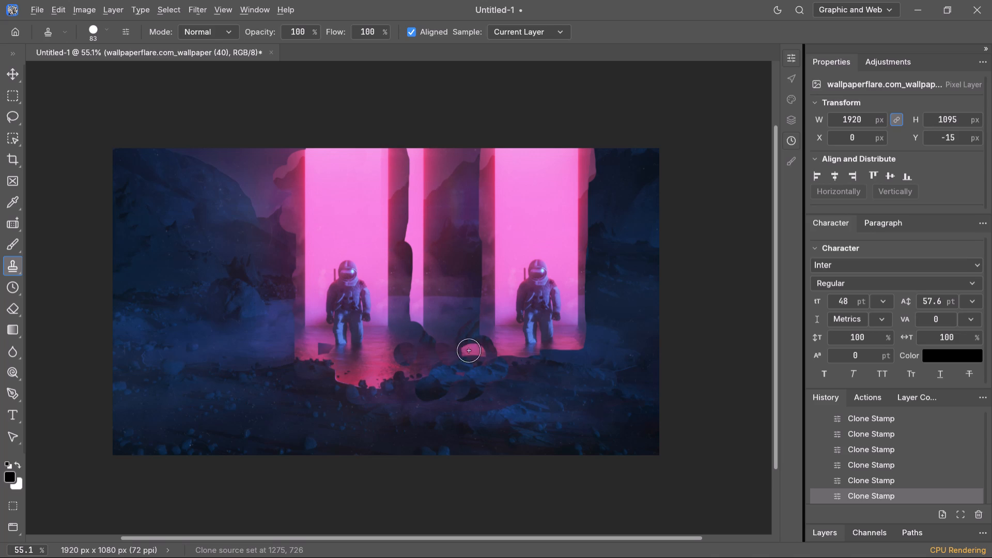
Sample the dark mountains between the two columns and clone them over the upper part of the leftover pink strip.
alt+click(460, 158)
drag(417, 147, 422, 209)
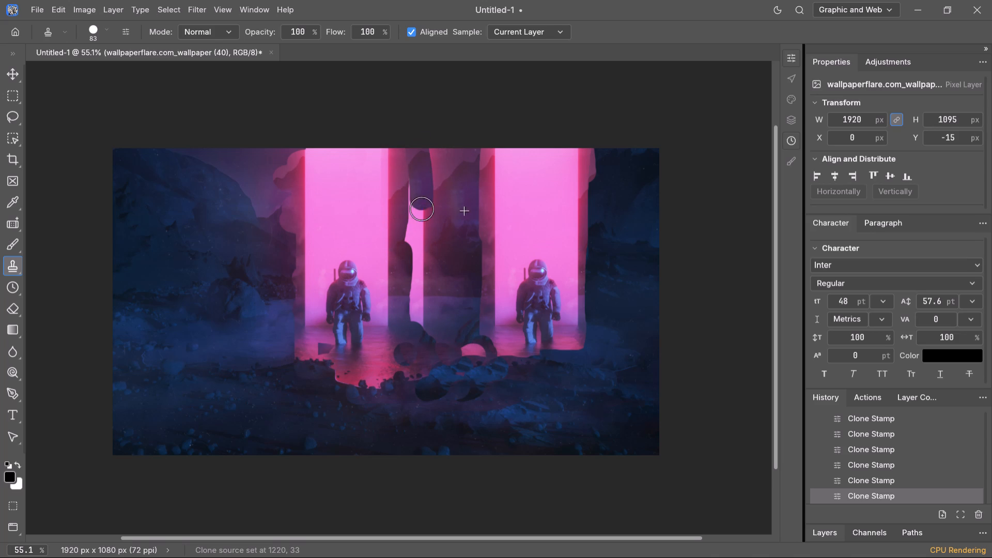
drag(422, 209, 435, 191)
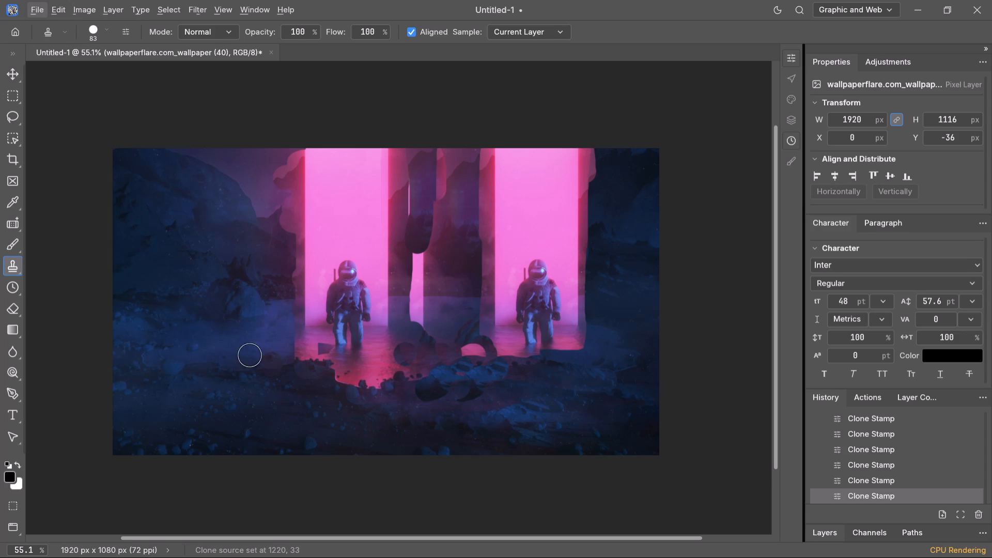
Sample the dark rock in the image's upper-left corner and clone it over the original light column and astronaut.
alt+click(133, 174)
drag(284, 166, 337, 158)
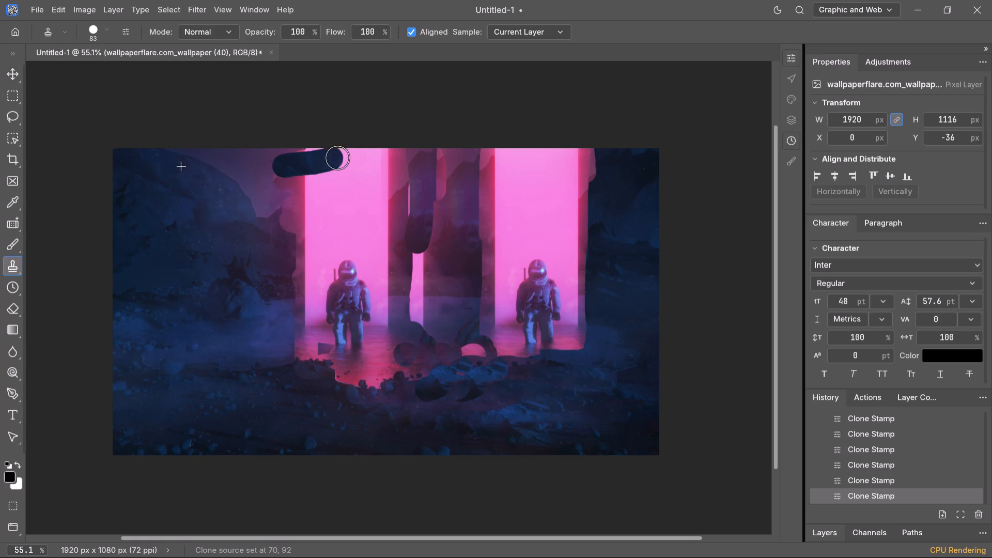
drag(337, 158, 292, 201)
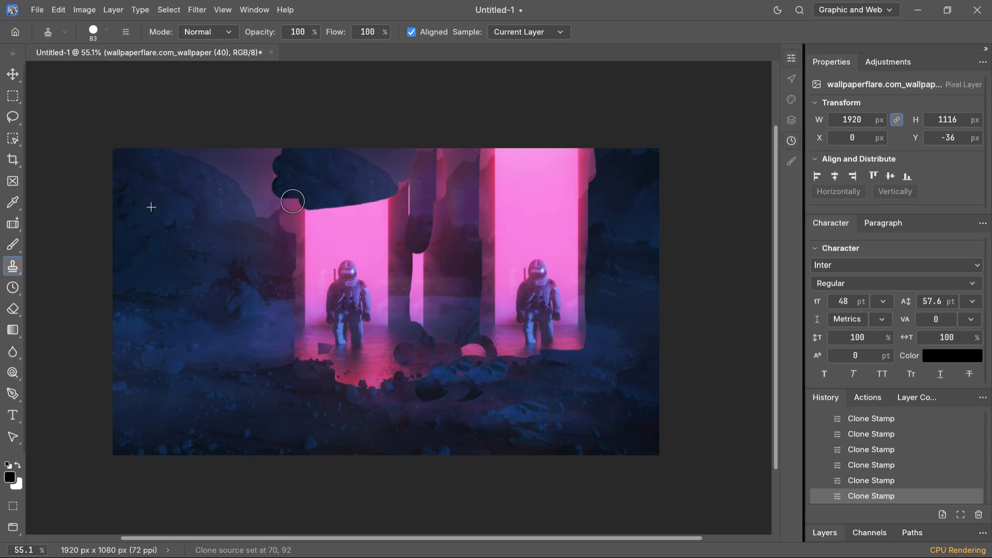
drag(292, 201, 375, 313)
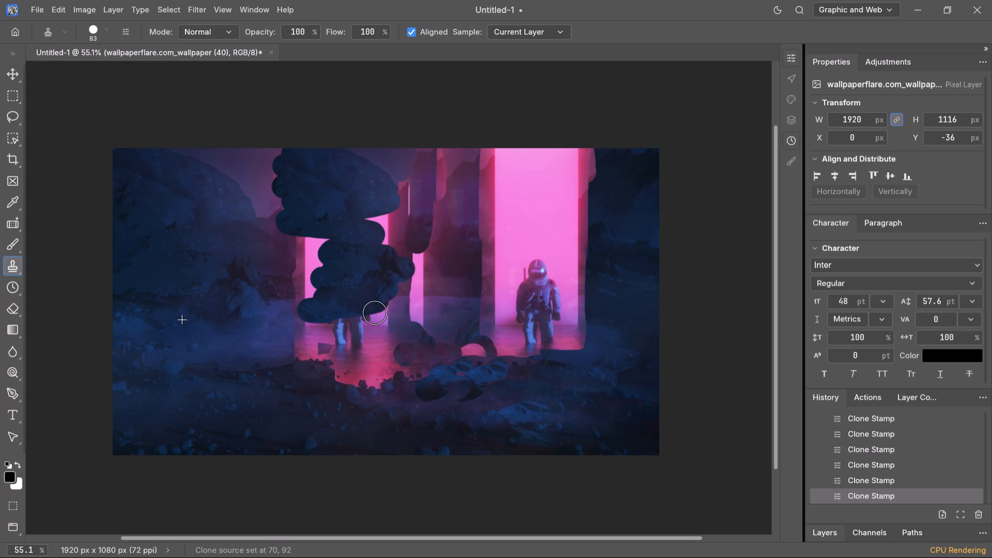
drag(375, 313, 399, 254)
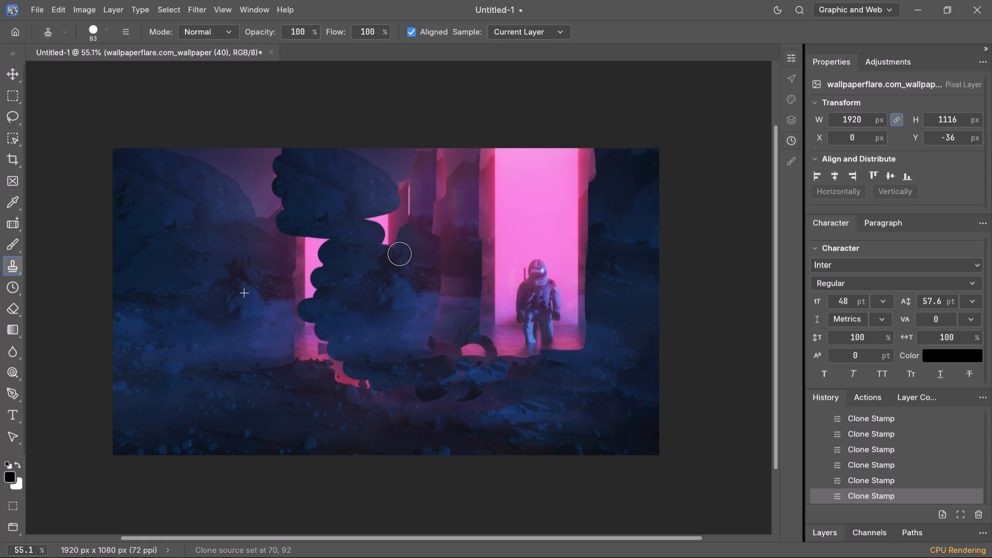
drag(399, 254, 441, 199)
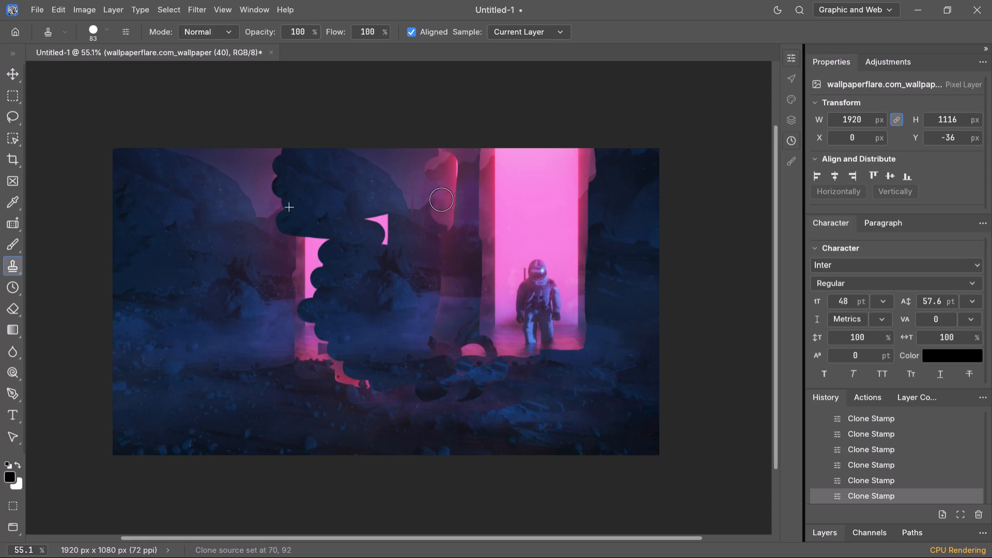
drag(441, 199, 431, 189)
Sample the dark hillside left of the removed column and clone it over the remaining pink patches and surrounding mountains and ground.
alt+scroll(427, 289, up, 2)
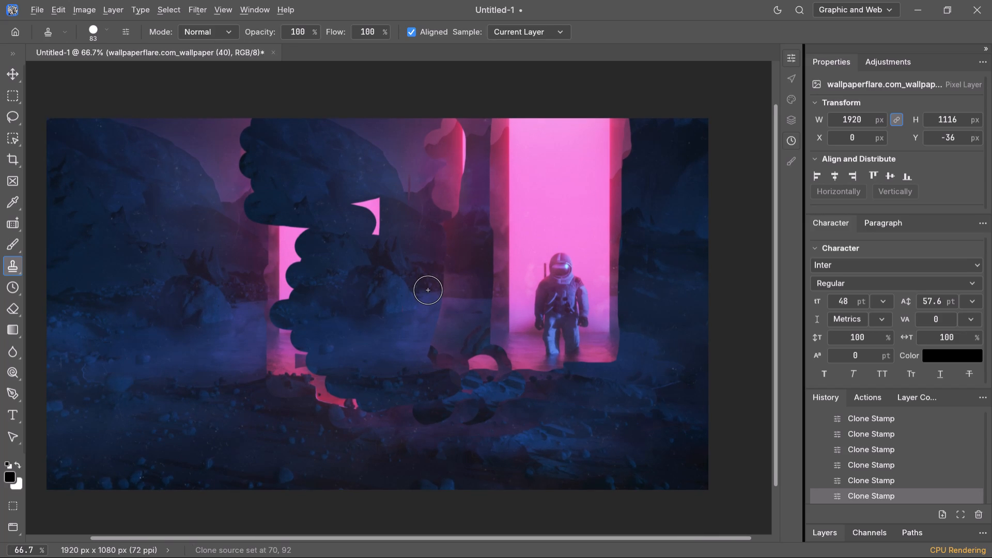
alt+scroll(428, 295, down, 4)
click(242, 253)
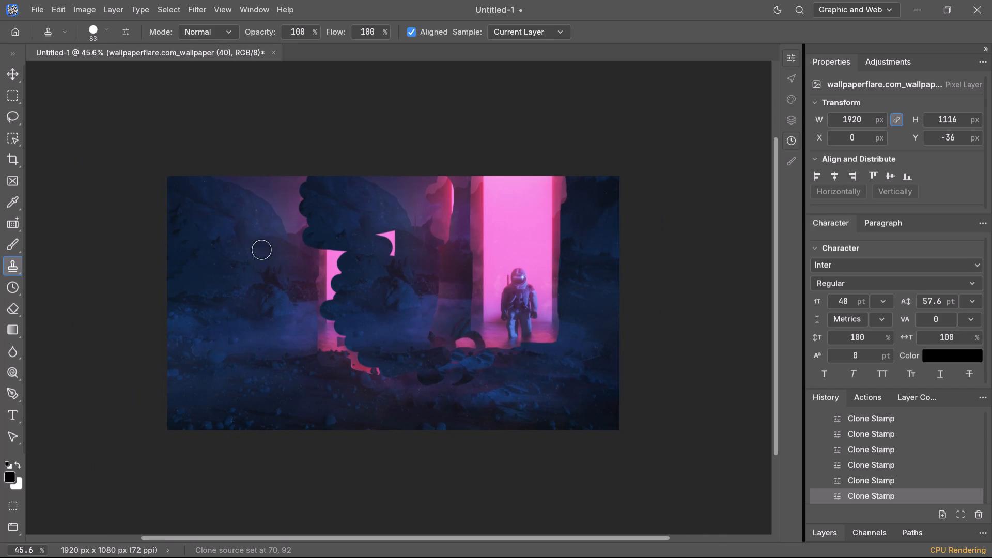
alt+click(253, 250)
drag(314, 235, 340, 258)
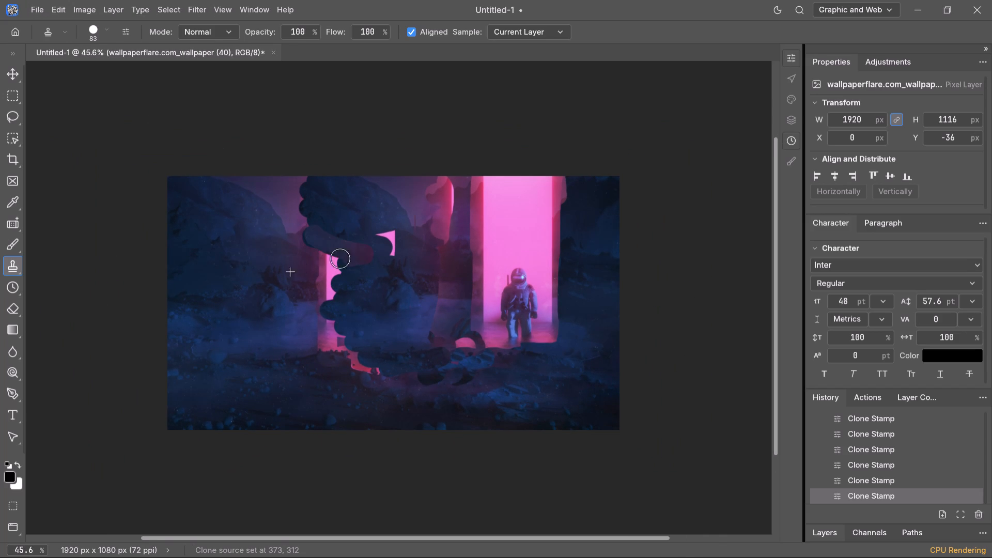
drag(340, 258, 342, 339)
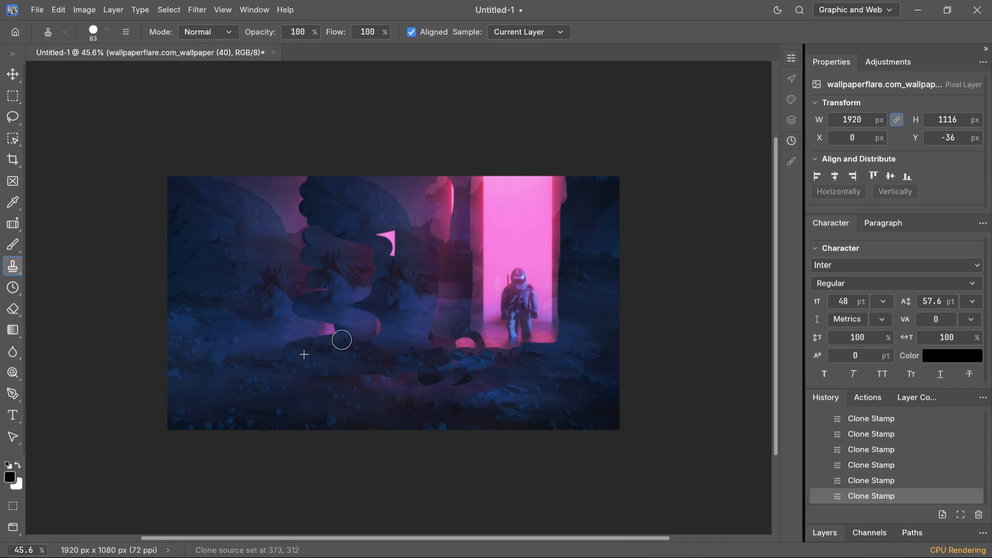
drag(342, 339, 257, 205)
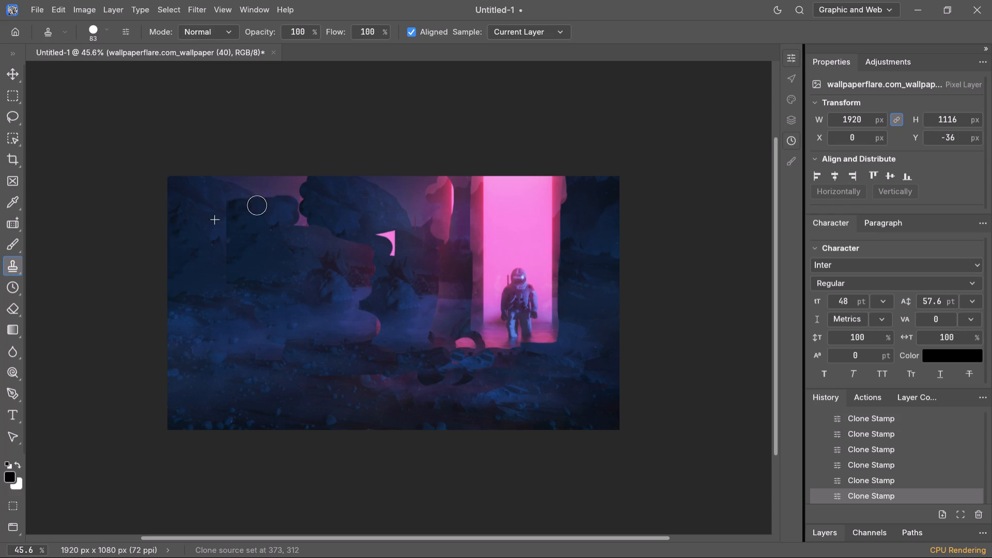
drag(257, 205, 346, 189)
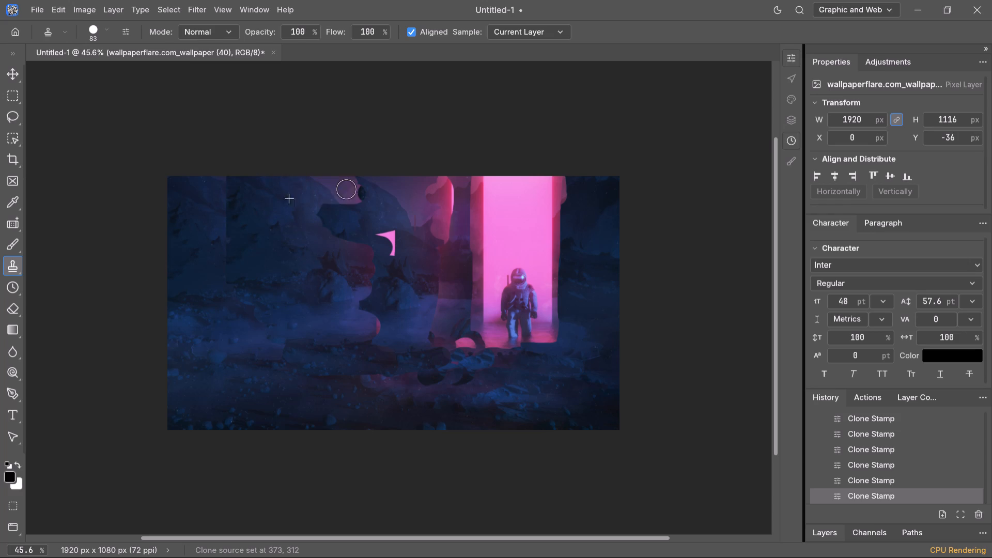
drag(346, 189, 448, 330)
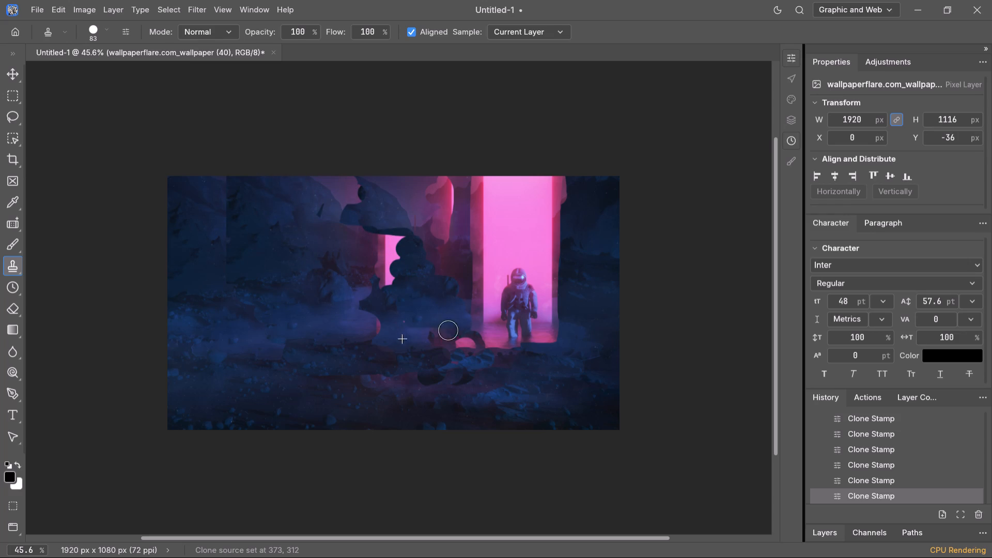
drag(448, 330, 393, 221)
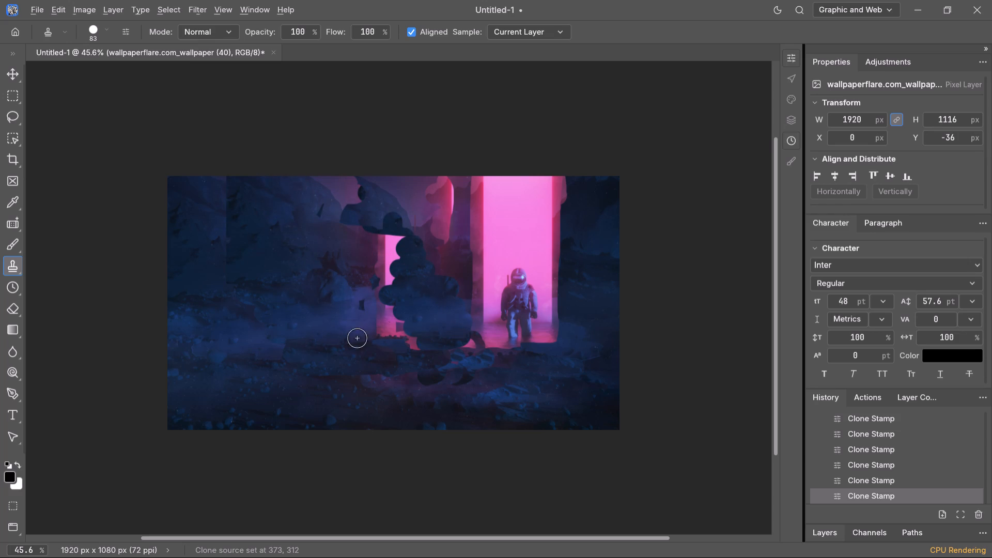
Sample the dark slope at the image's far left and clone it over the vertical seam and the foreground below.
alt+click(216, 240)
drag(230, 197, 236, 214)
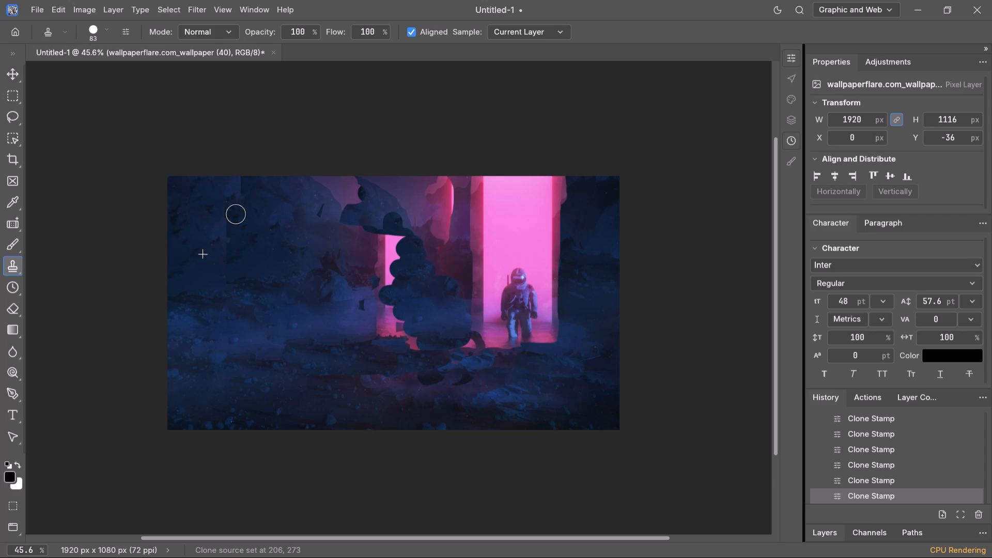
drag(236, 214, 254, 373)
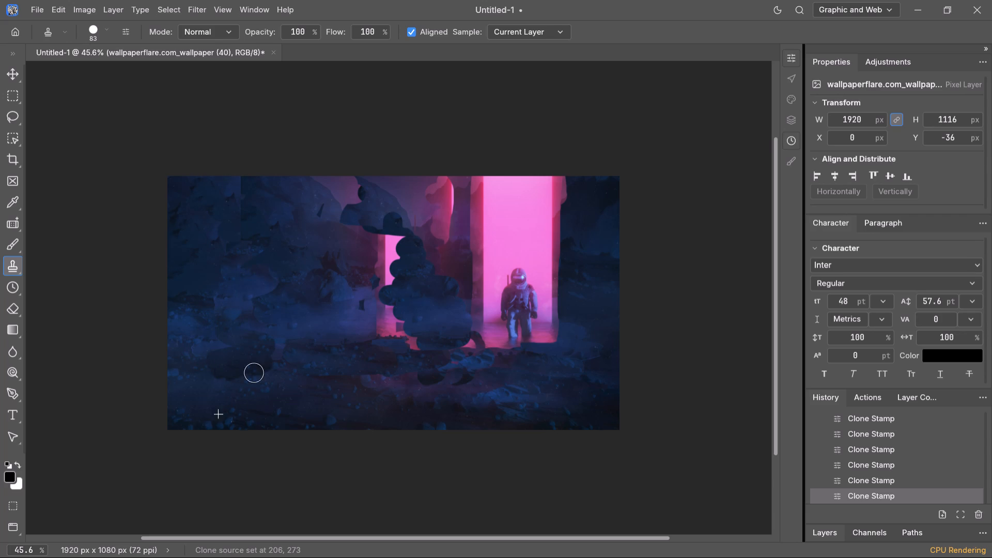
drag(254, 373, 243, 420)
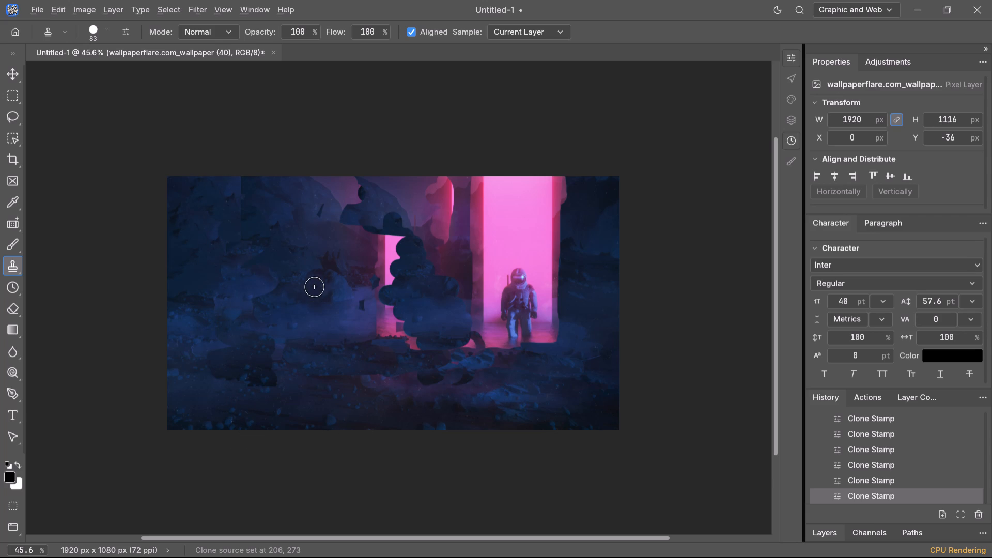
Sample the dark rock near the image's upper-left edge and clone it over the pink glow and sky beside the remaining column.
alt+click(261, 182)
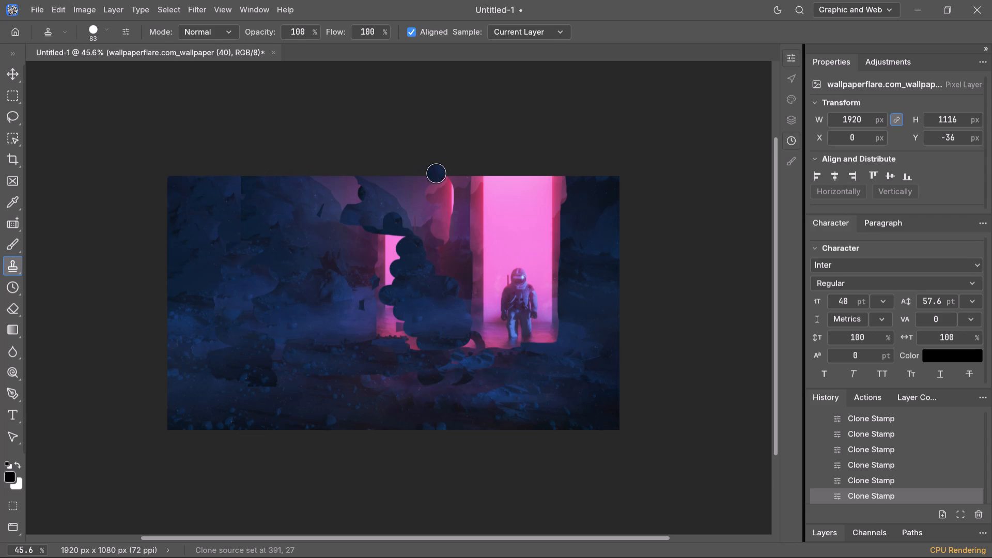
drag(439, 177, 440, 301)
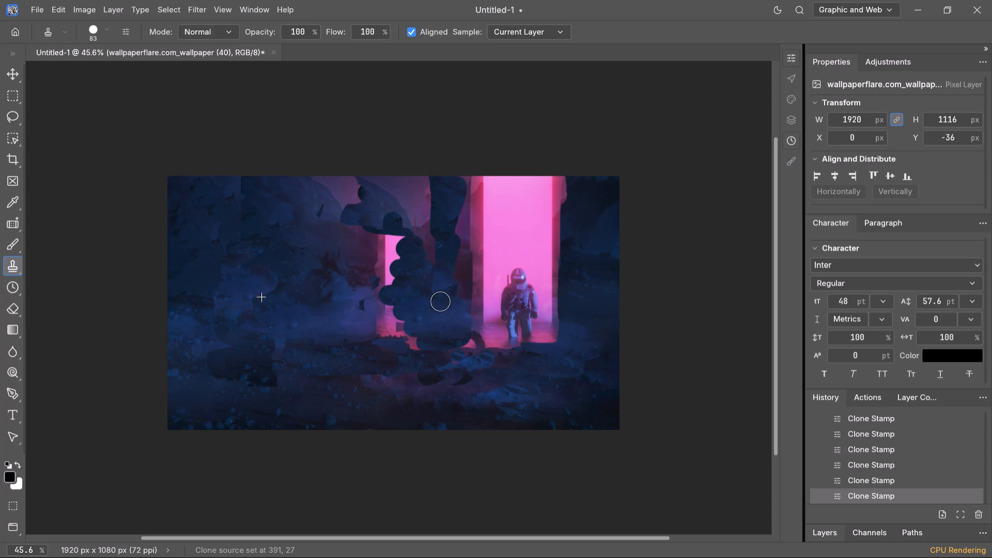
drag(440, 301, 362, 226)
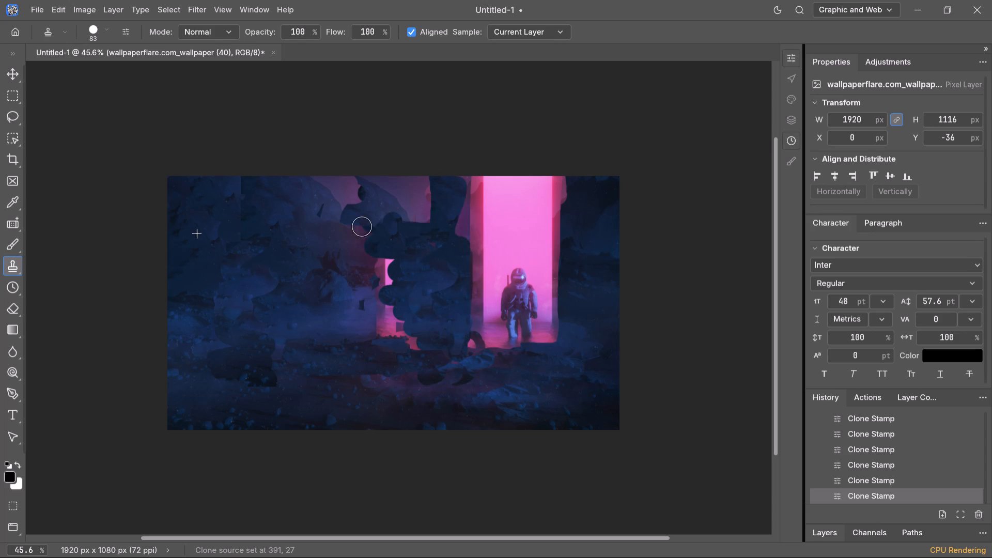
drag(362, 226, 351, 200)
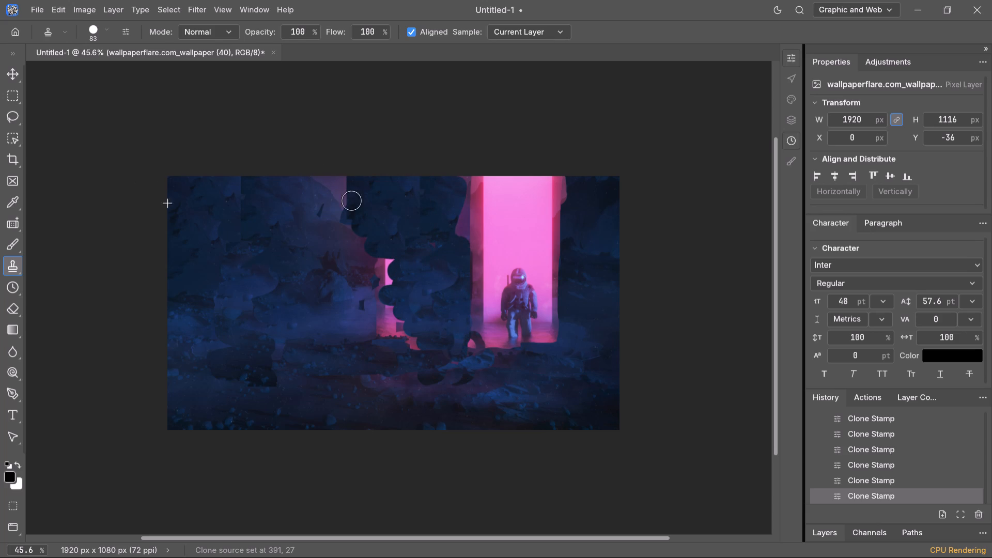
drag(351, 200, 371, 248)
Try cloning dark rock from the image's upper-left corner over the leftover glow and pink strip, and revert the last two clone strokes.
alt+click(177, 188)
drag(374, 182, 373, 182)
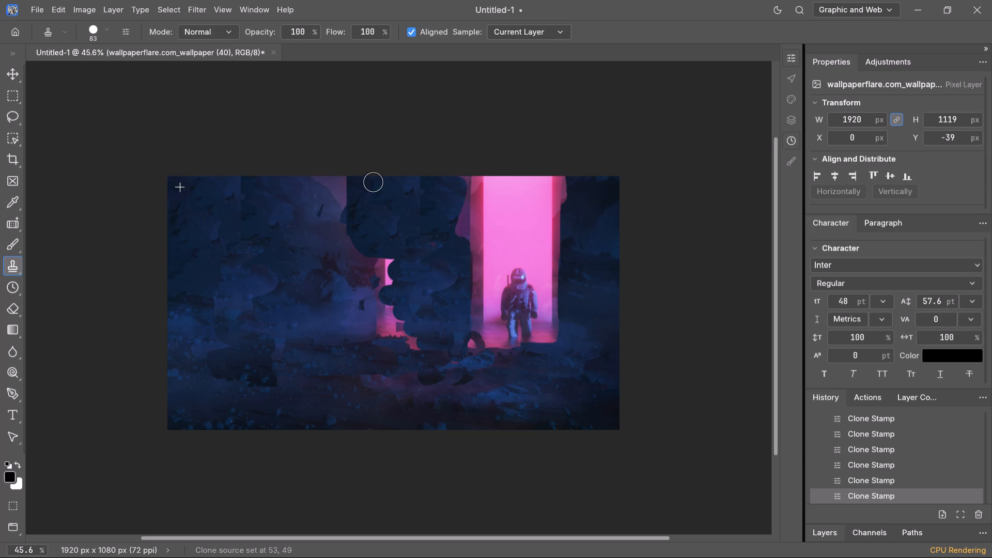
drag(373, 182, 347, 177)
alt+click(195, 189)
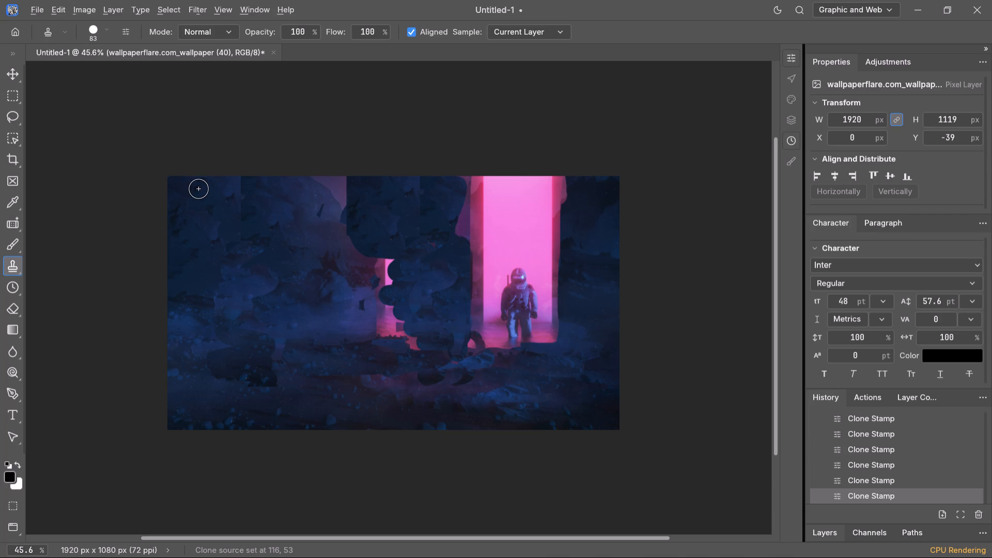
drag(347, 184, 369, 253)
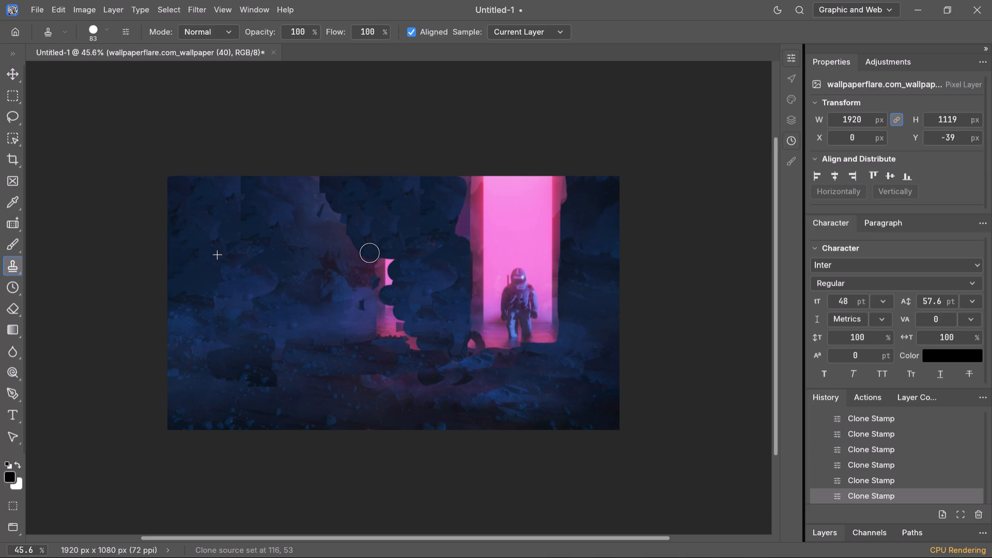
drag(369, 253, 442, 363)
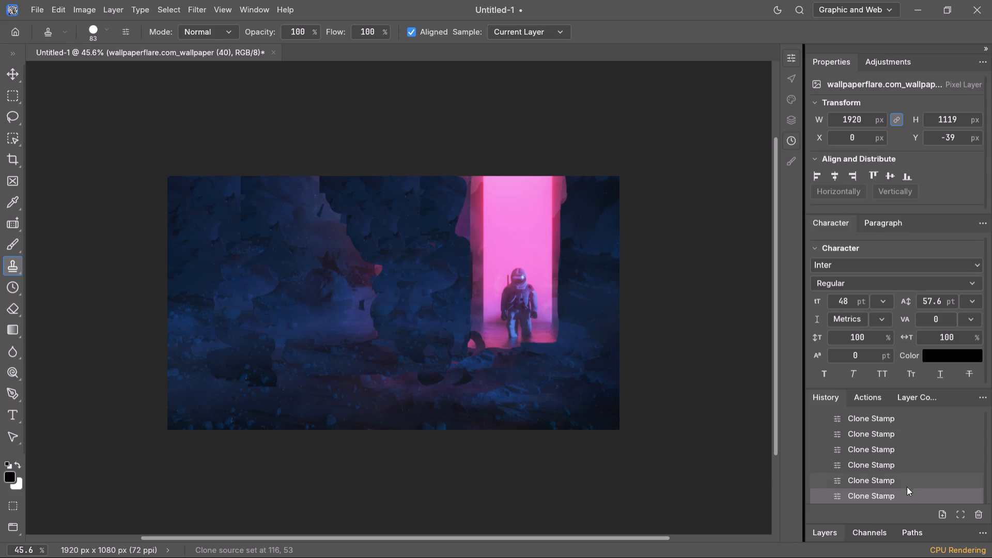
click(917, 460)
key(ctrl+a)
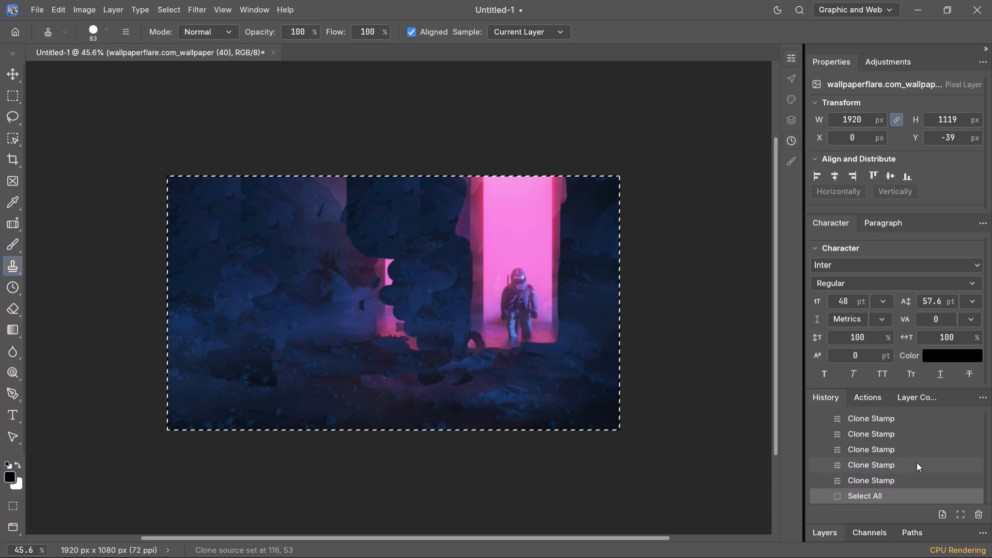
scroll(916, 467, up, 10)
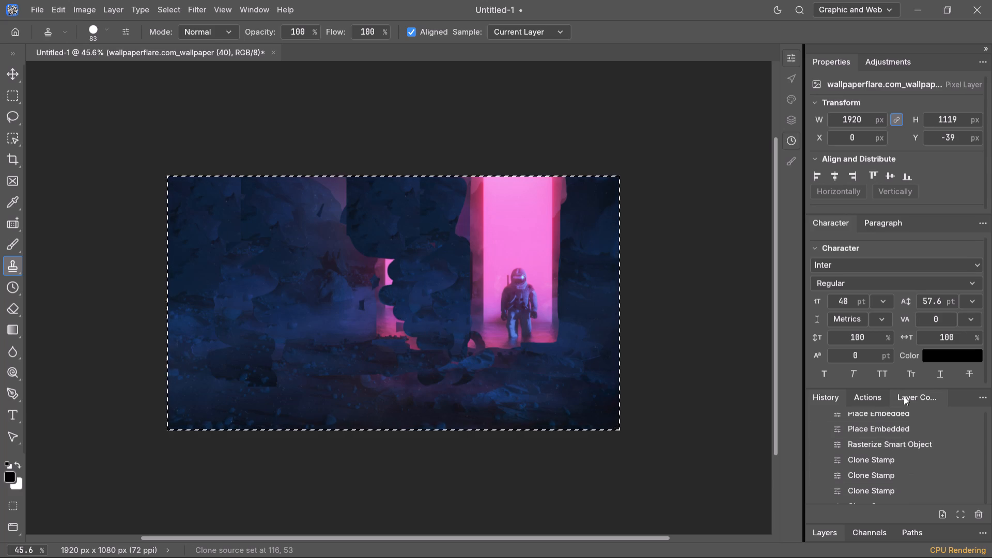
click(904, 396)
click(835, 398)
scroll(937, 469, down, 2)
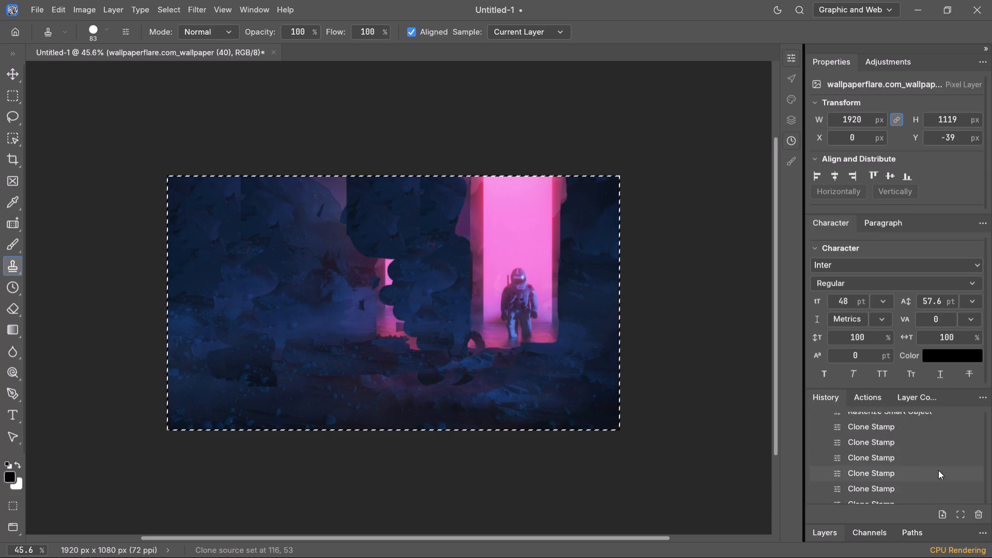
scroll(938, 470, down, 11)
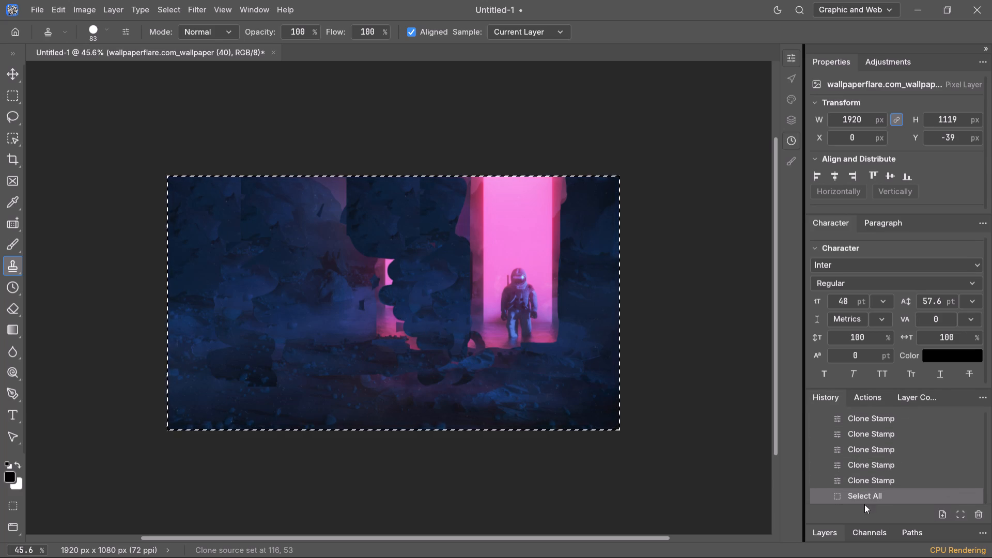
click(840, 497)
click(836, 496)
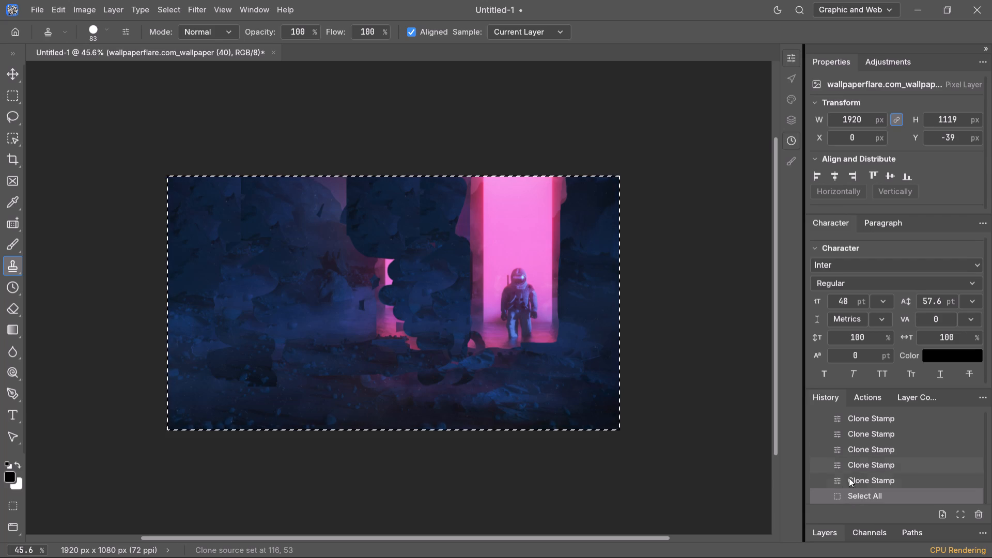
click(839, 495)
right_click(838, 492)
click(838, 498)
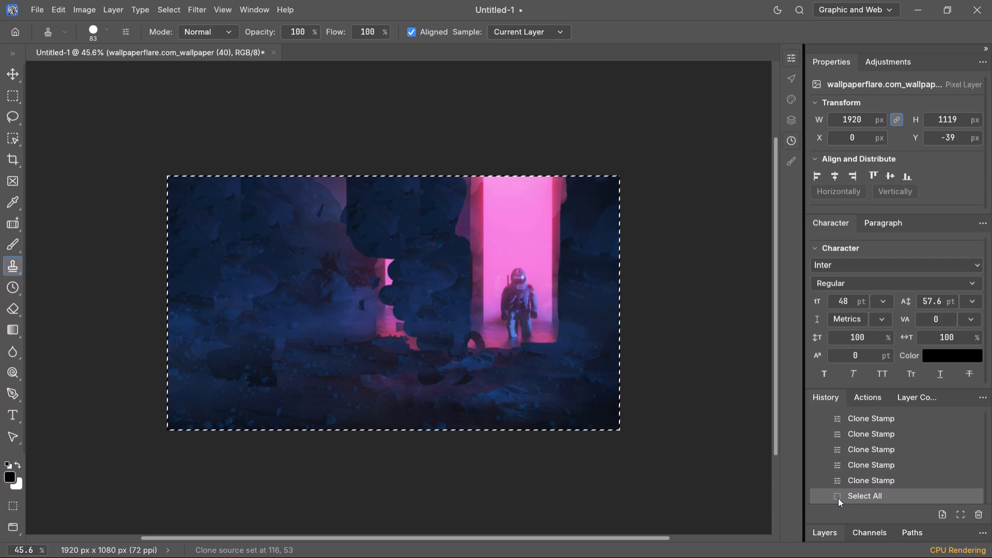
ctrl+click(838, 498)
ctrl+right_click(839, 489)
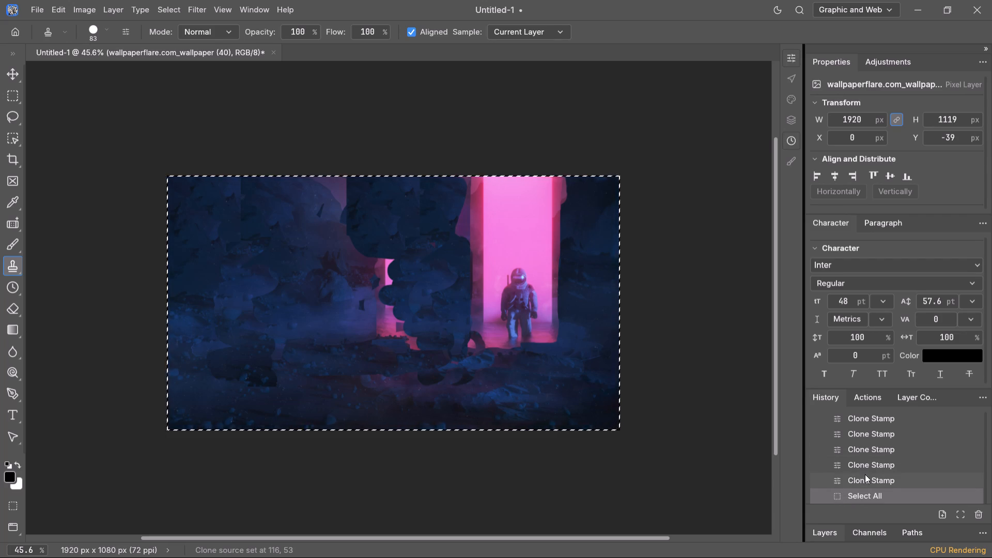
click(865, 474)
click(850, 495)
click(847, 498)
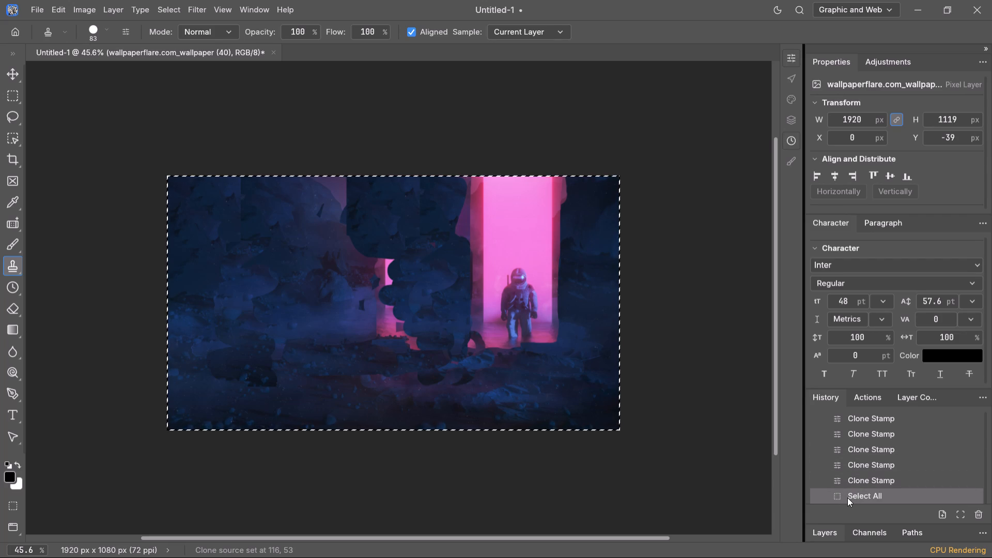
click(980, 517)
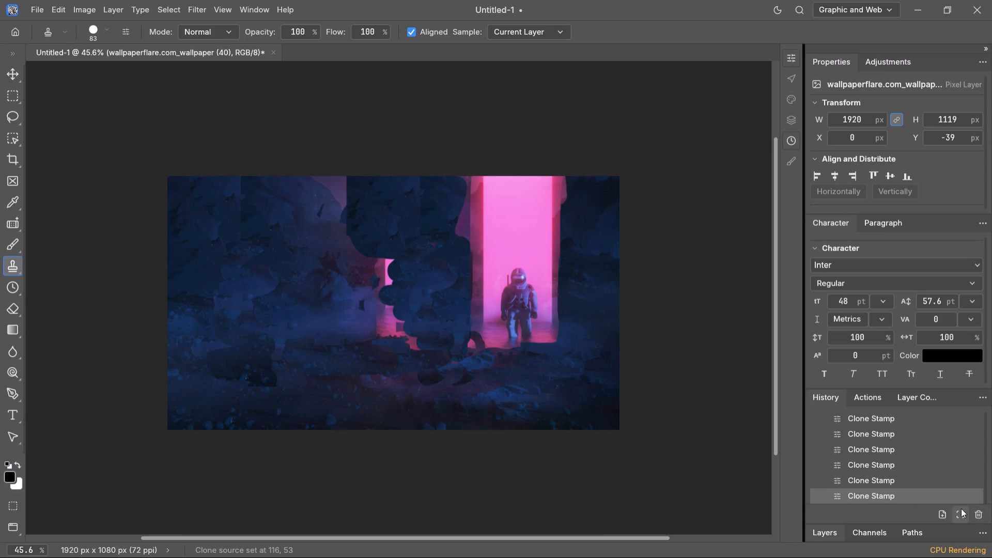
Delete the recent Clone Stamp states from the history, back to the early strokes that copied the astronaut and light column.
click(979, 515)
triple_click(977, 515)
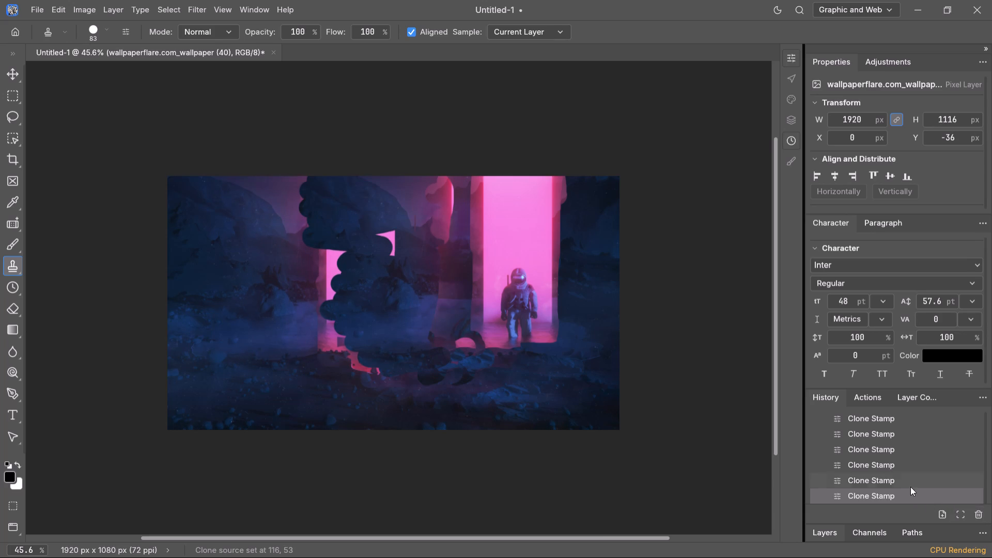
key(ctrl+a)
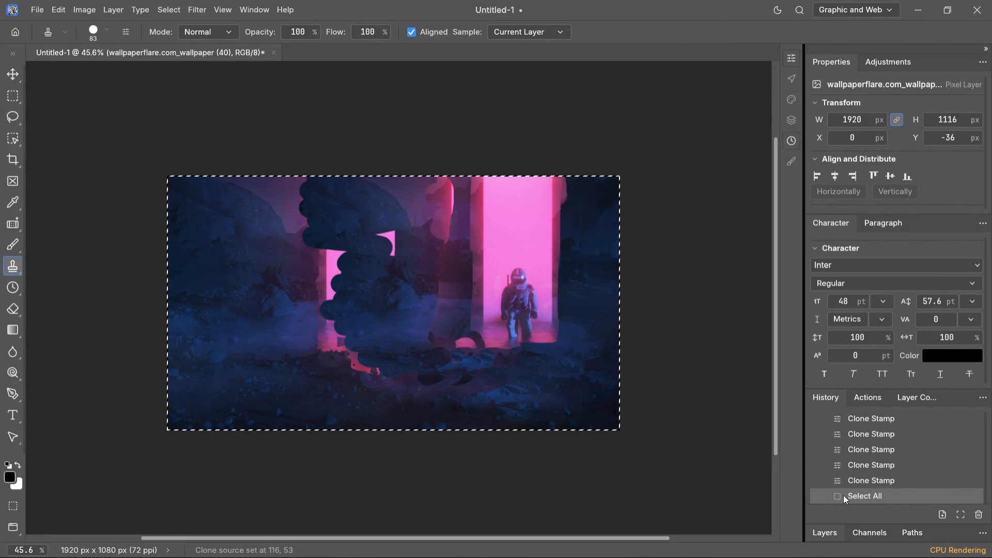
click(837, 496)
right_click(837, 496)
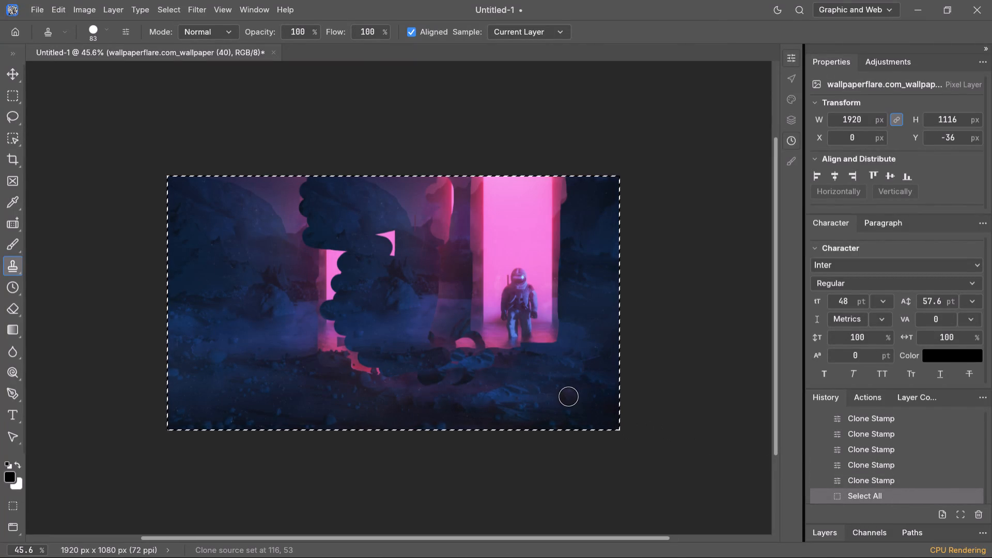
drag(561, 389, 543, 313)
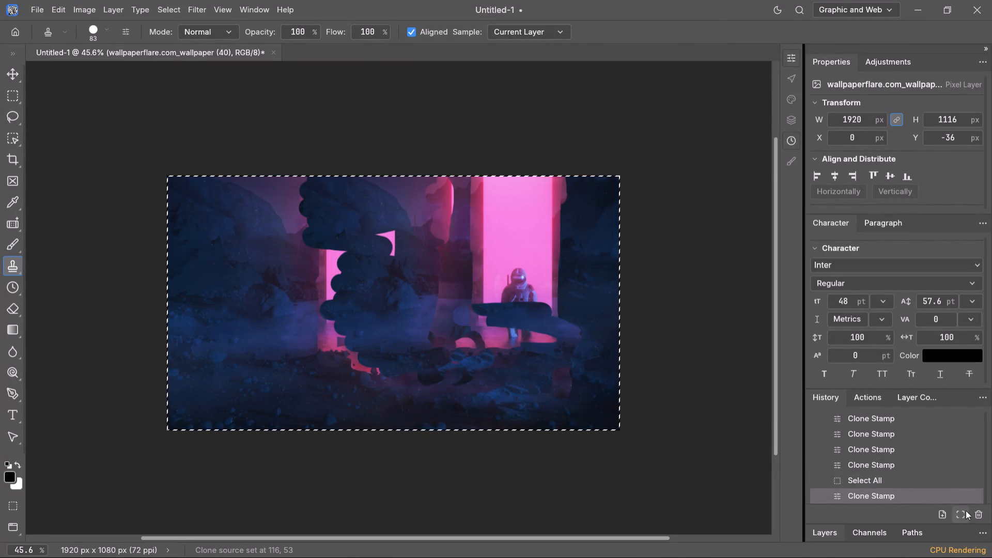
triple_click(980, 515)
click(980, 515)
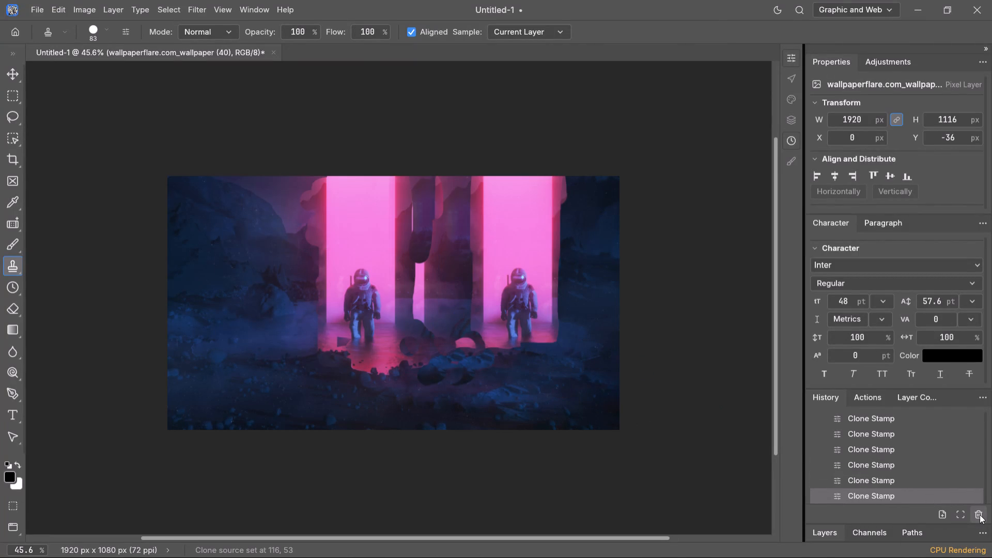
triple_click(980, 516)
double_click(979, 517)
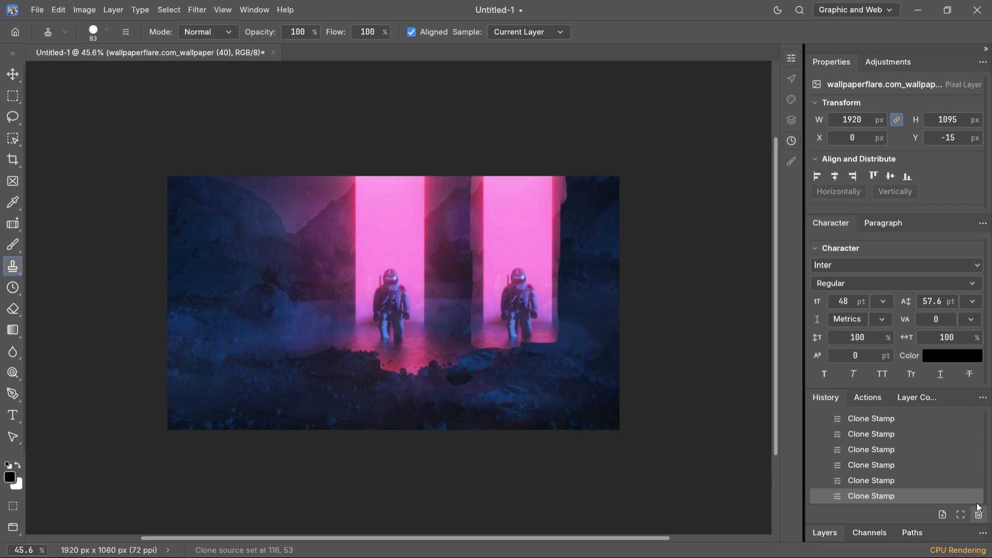
Close the tab group that holds the History, Actions and Layer Comps panels.
click(985, 390)
click(983, 405)
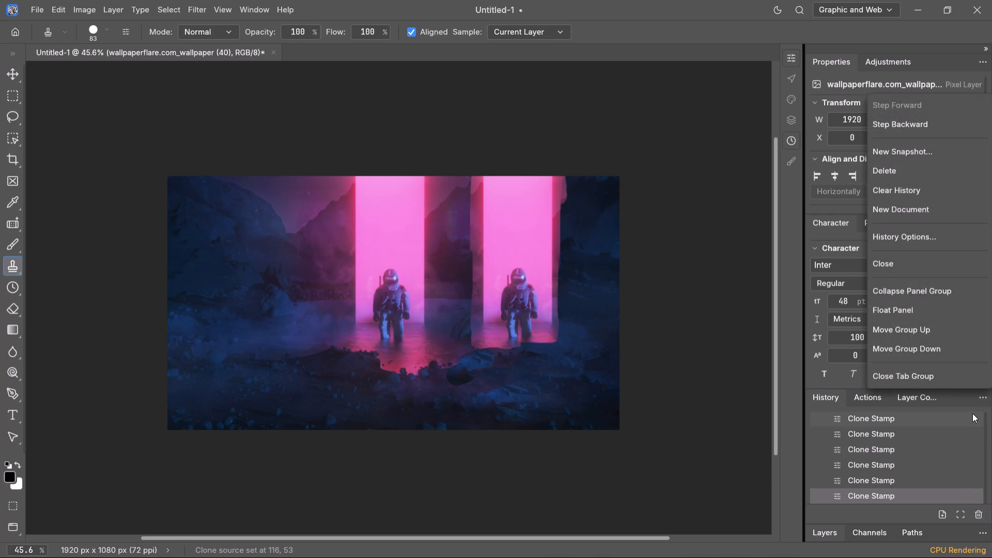
click(966, 379)
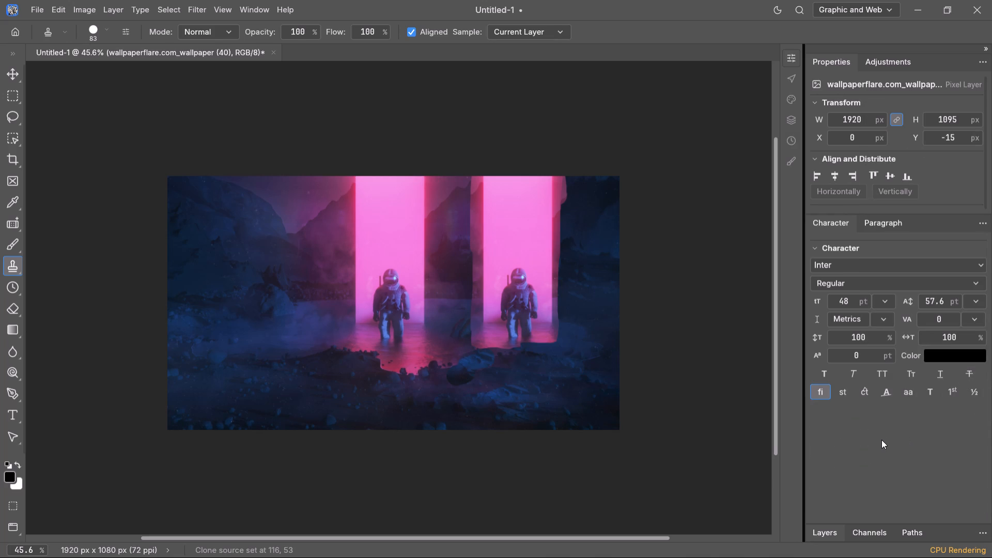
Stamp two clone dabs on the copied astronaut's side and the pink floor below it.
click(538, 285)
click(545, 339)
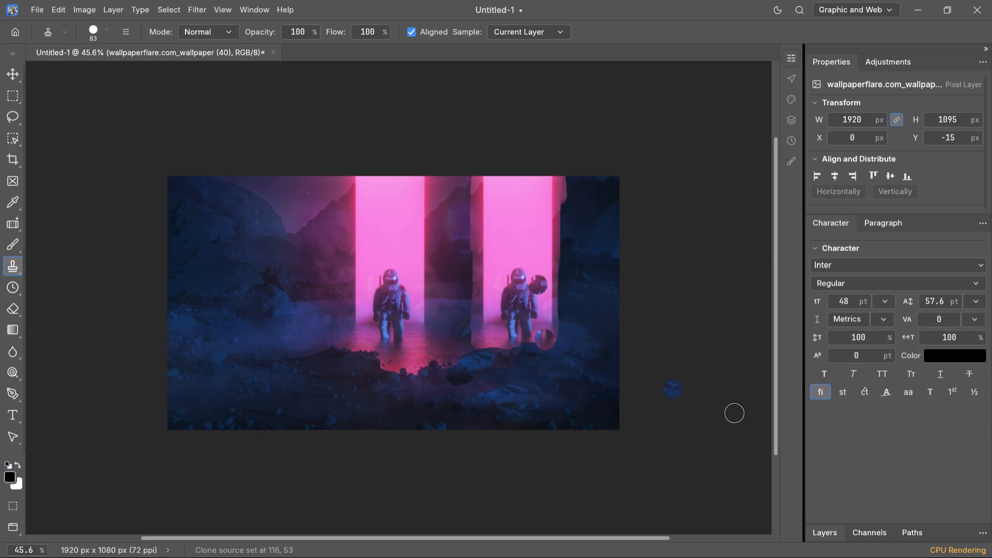
Show the document's layer list.
click(836, 534)
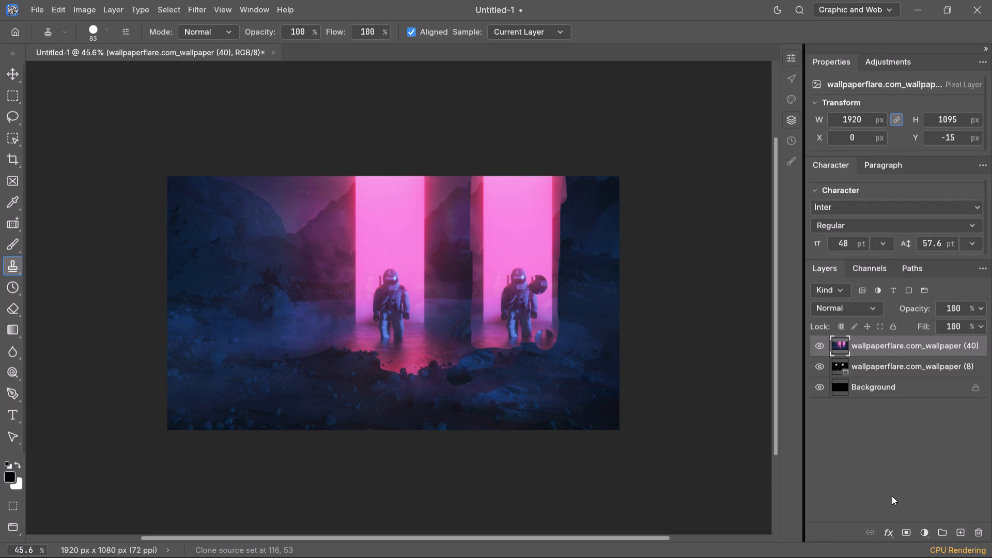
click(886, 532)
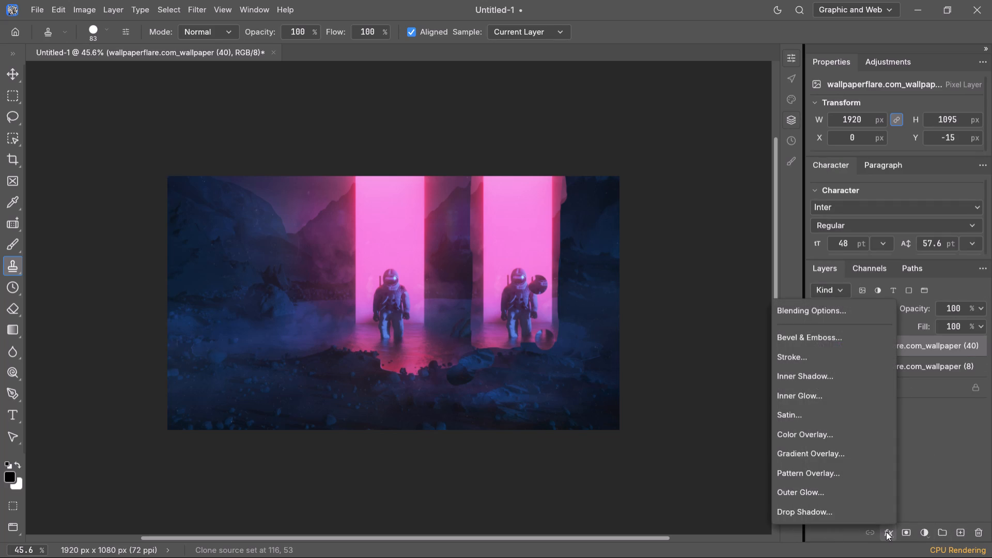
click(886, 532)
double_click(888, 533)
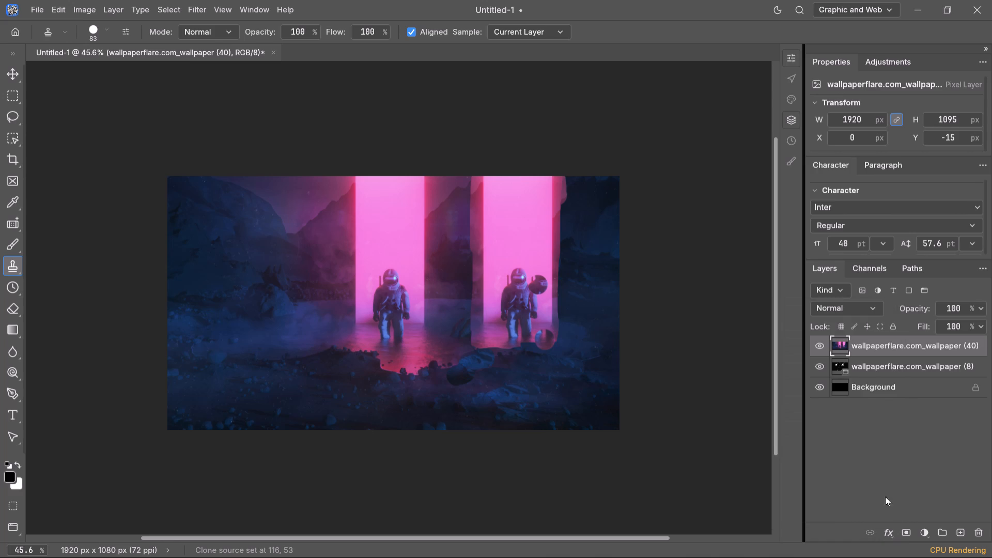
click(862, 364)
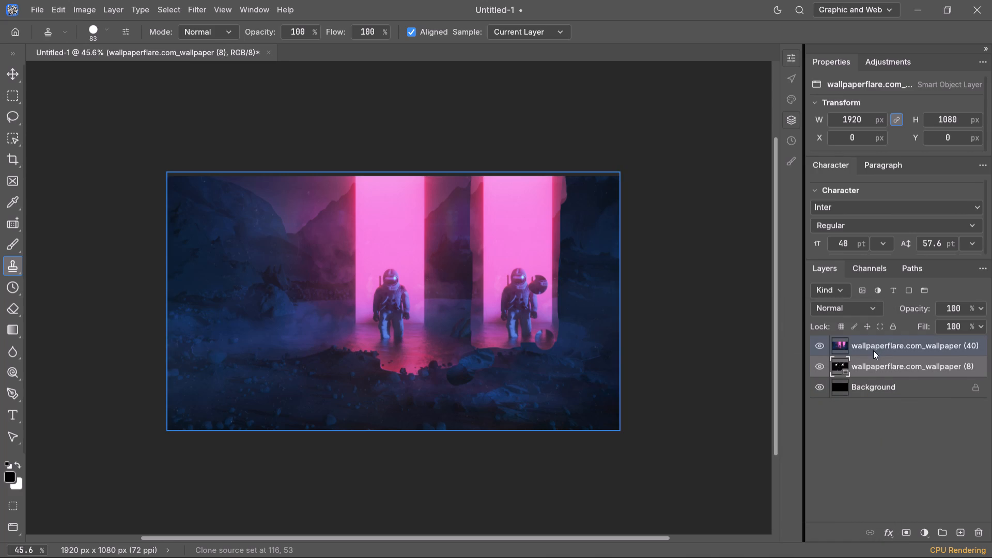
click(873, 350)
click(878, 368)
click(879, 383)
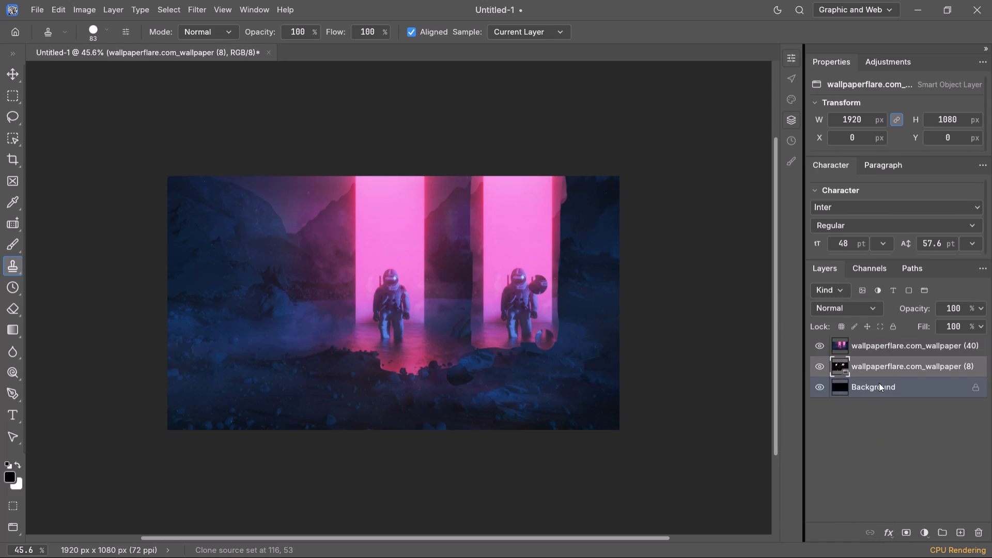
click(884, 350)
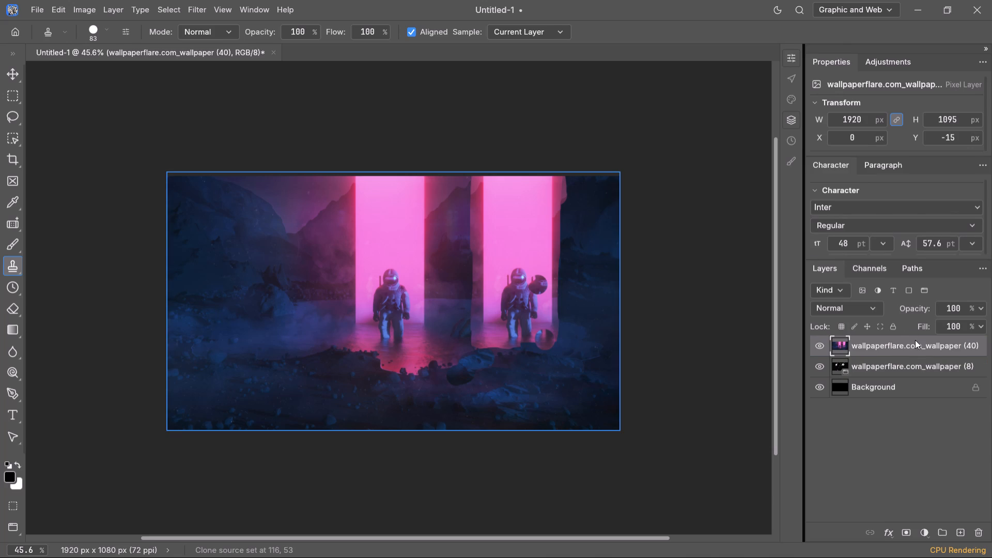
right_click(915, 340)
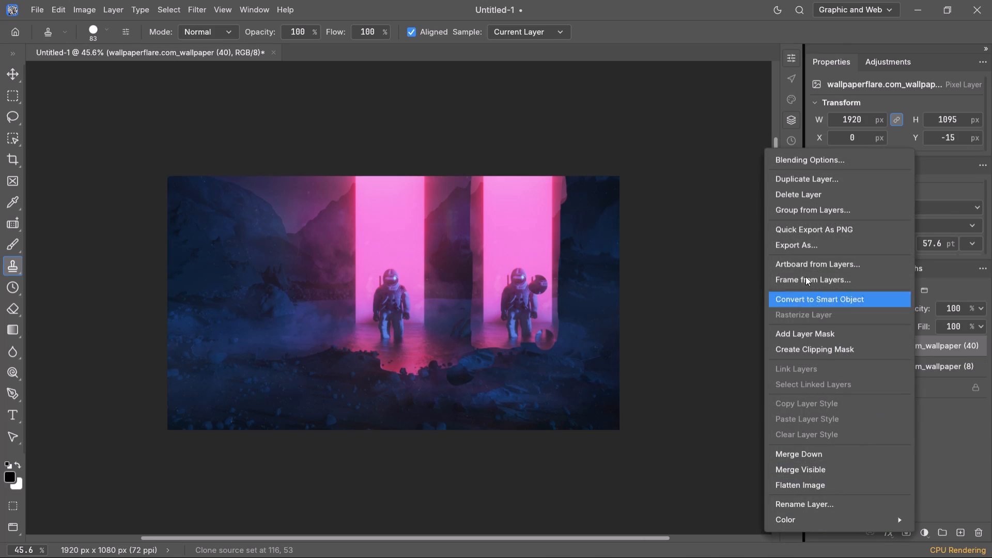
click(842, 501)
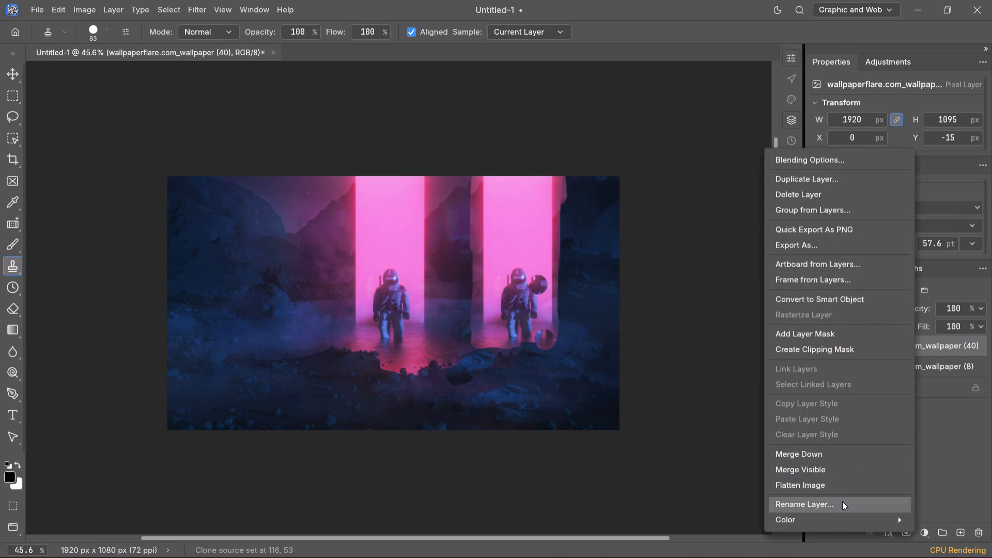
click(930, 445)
Delete the astronaut image layer, wallpaperflare.com_wallpaper (40).
right_click(880, 343)
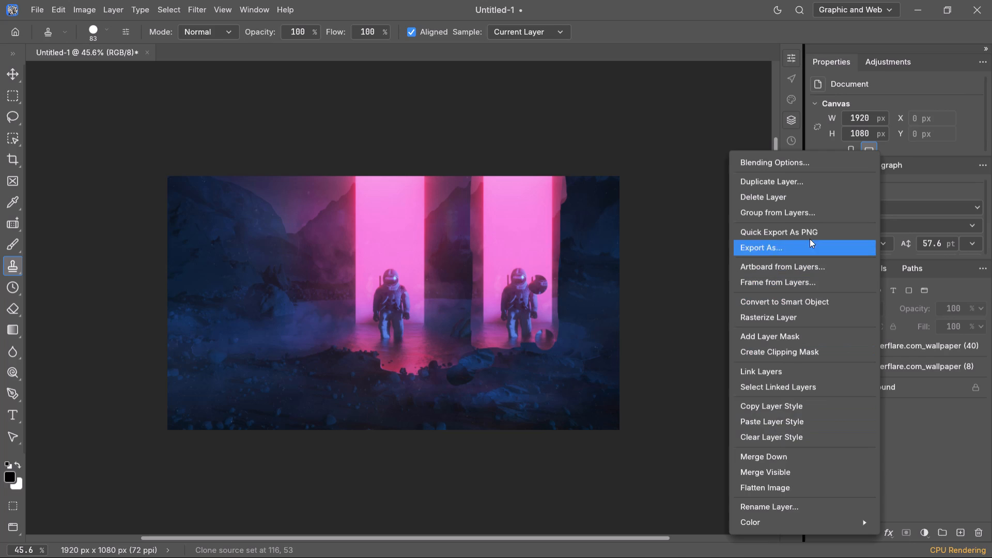
click(798, 199)
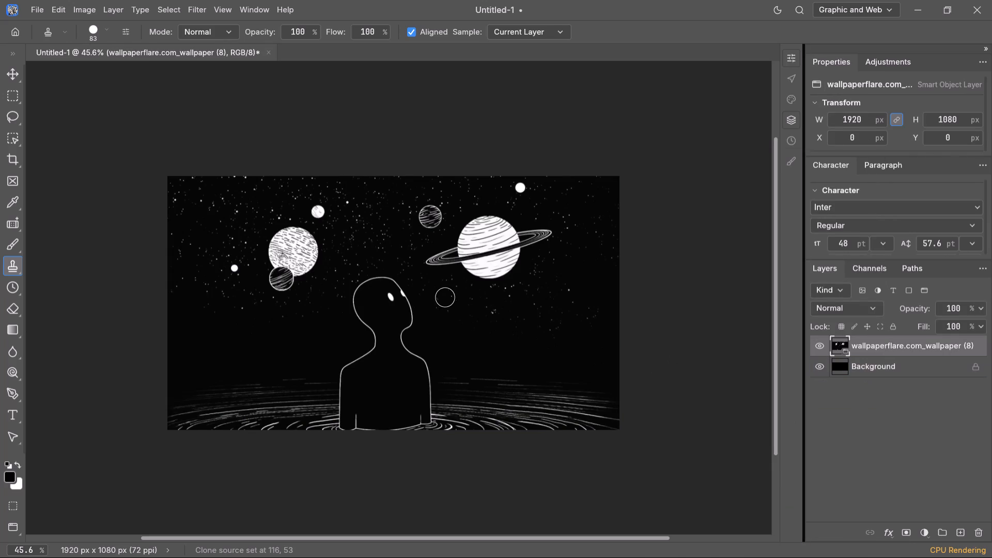
Sample the small striped planet beside the ringed planet, rasterize the wallpaper layer, and clone the planet into the sky's upper-left corner.
ctrl+scroll(443, 296, up, 3)
ctrl+scroll(444, 312, down, 2)
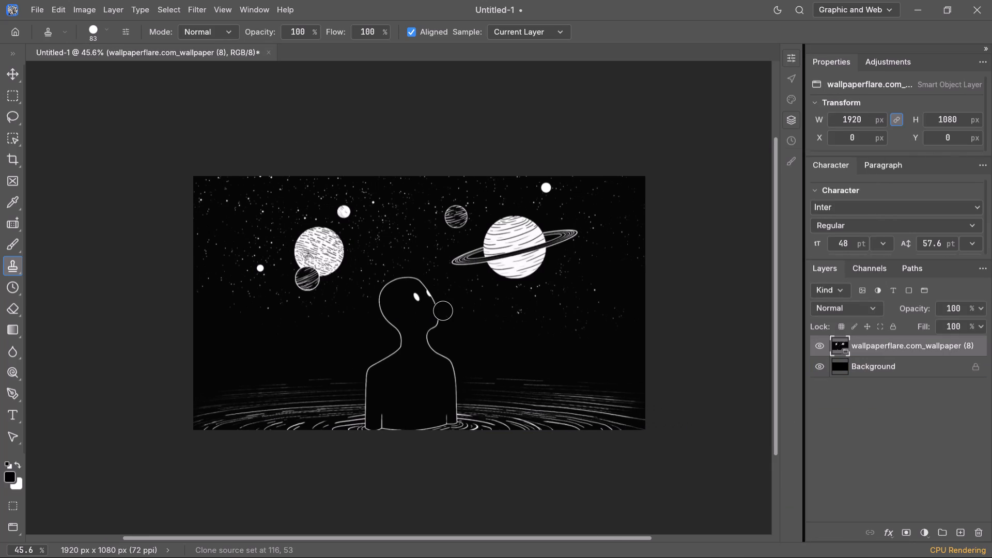
alt+scroll(443, 311, down, 2)
alt+scroll(442, 312, up, 9)
alt+scroll(442, 321, down, 2)
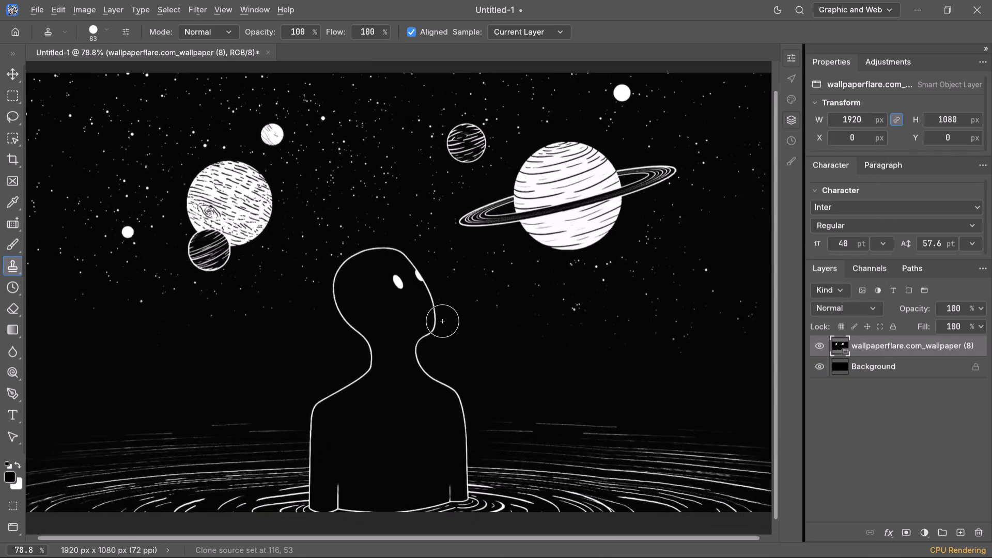
alt+scroll(442, 321, down, 2)
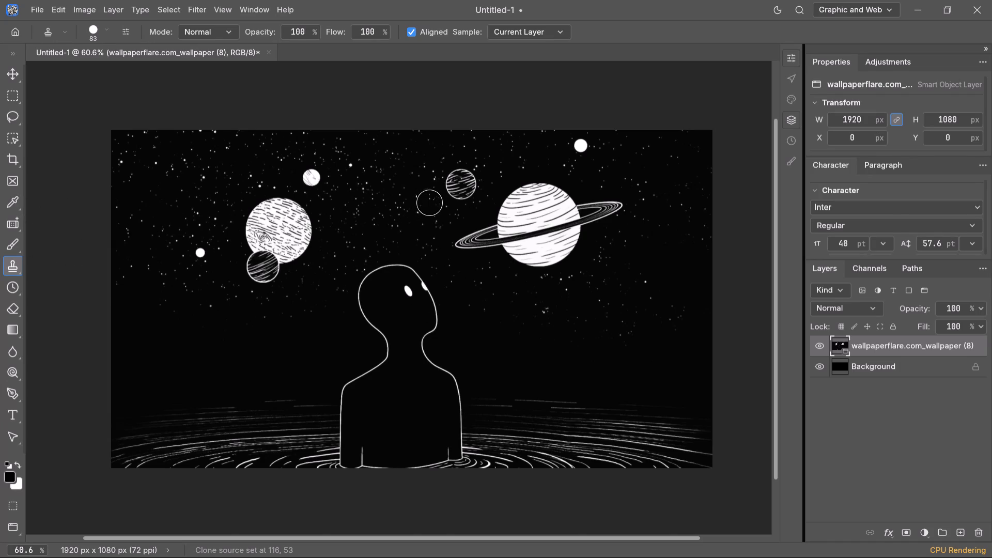
alt+click(460, 183)
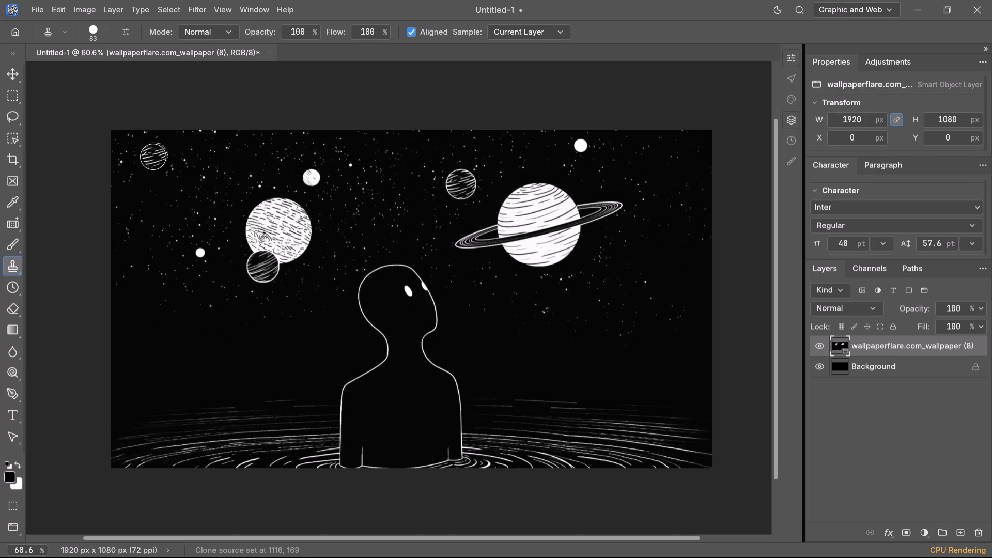
click(152, 158)
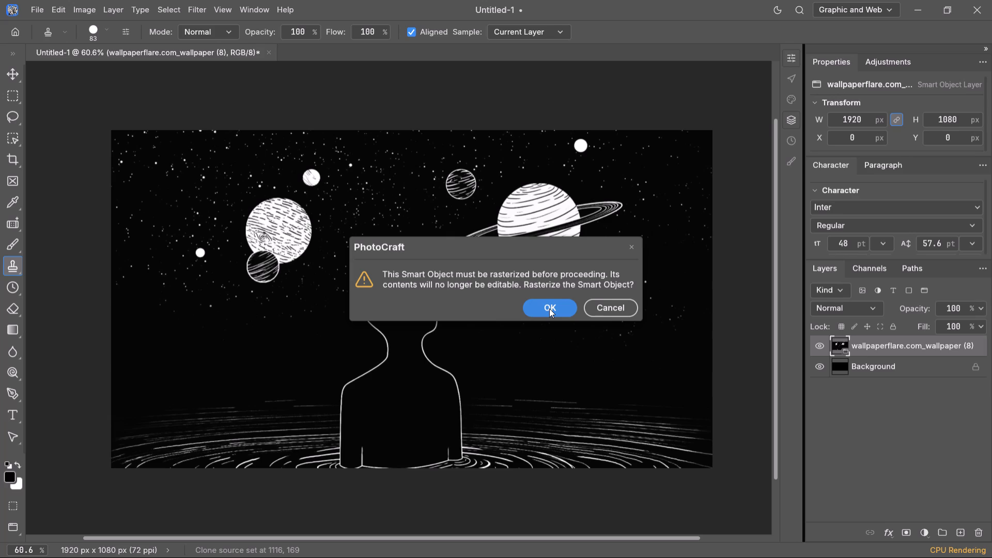
click(549, 308)
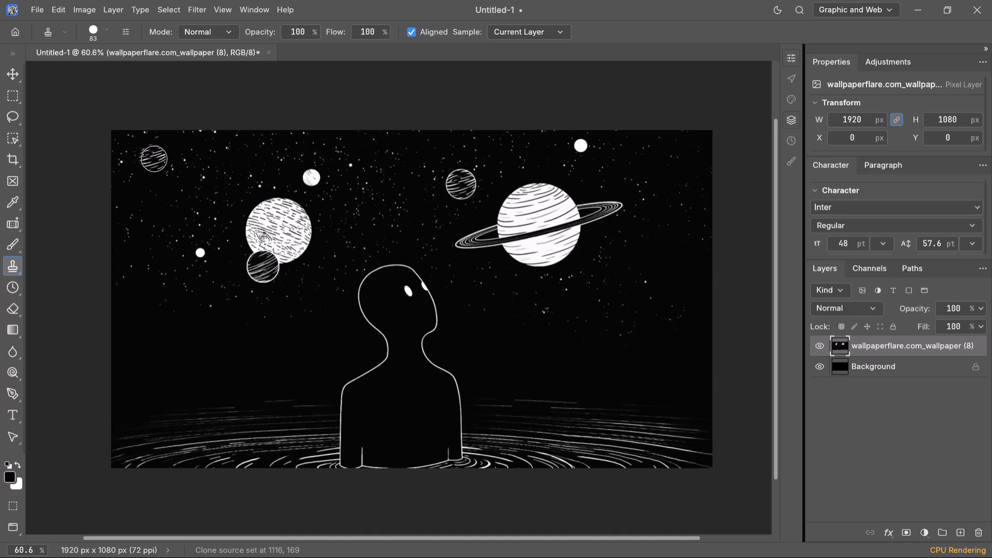
drag(150, 158, 159, 156)
Finish cloning the small striped planet in the sky's upper-left corner so its whole disc is painted.
drag(159, 156, 146, 163)
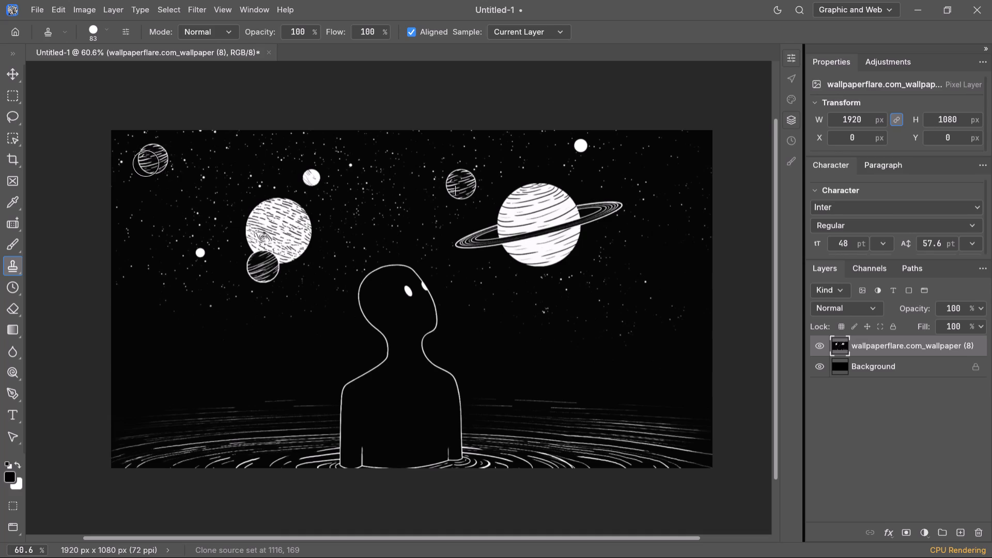
drag(146, 163, 141, 159)
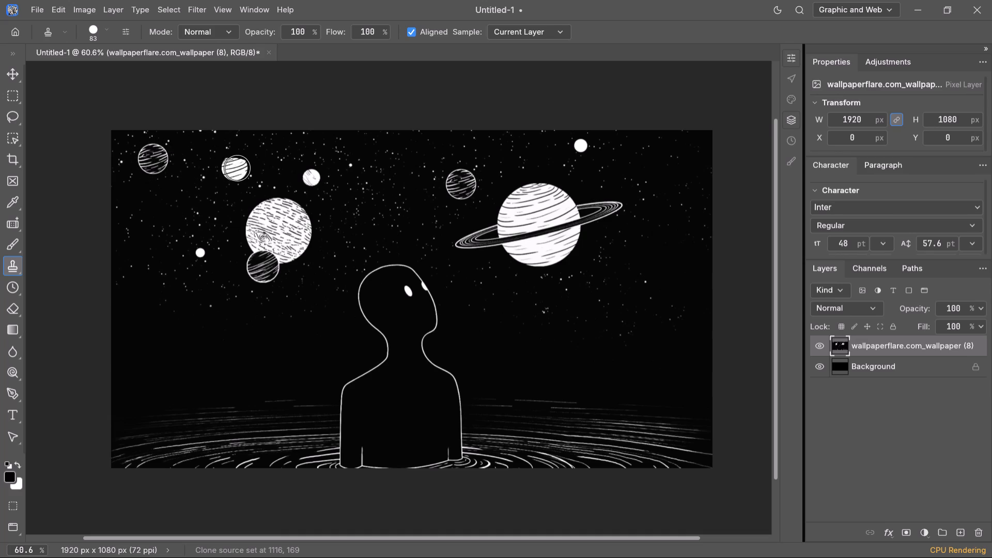
Sample the small striped planet beside the ringed planet and clone it into the upper sky above the figure's head.
alt+click(460, 184)
drag(372, 156, 379, 158)
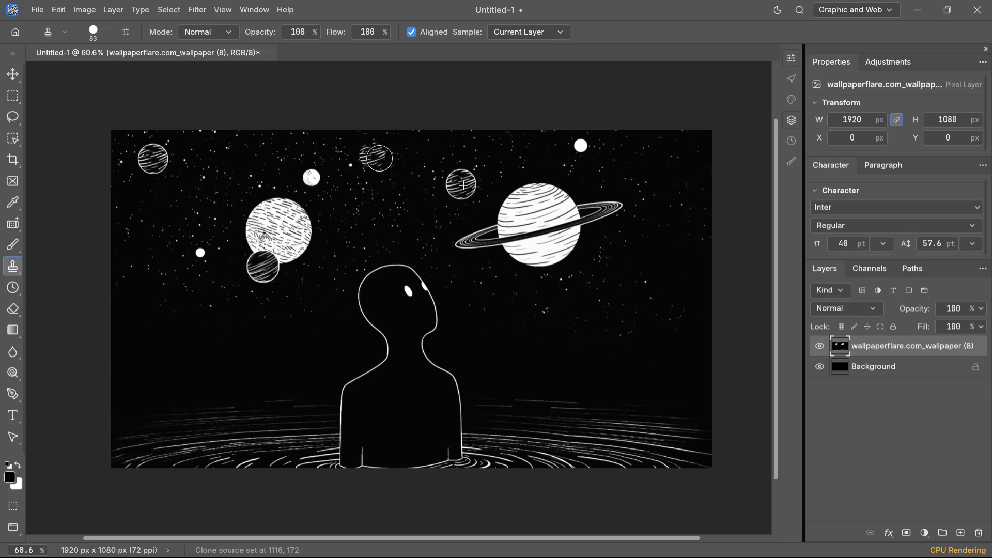
drag(379, 158, 362, 151)
Resample the small striped planet and clone it with surrounding stars into the lower-left sky, undoing the first stroke and repainting it.
alt+click(461, 180)
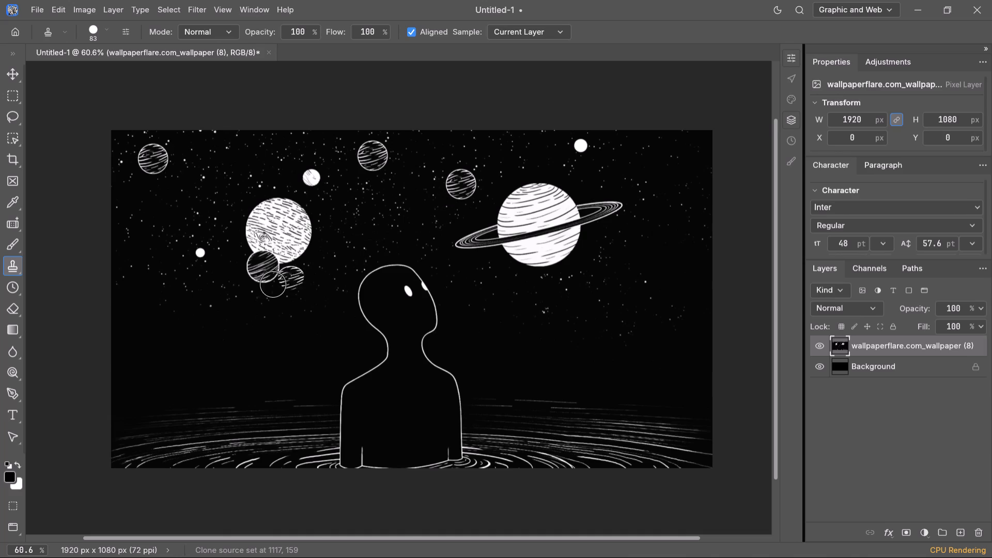
drag(150, 320, 148, 312)
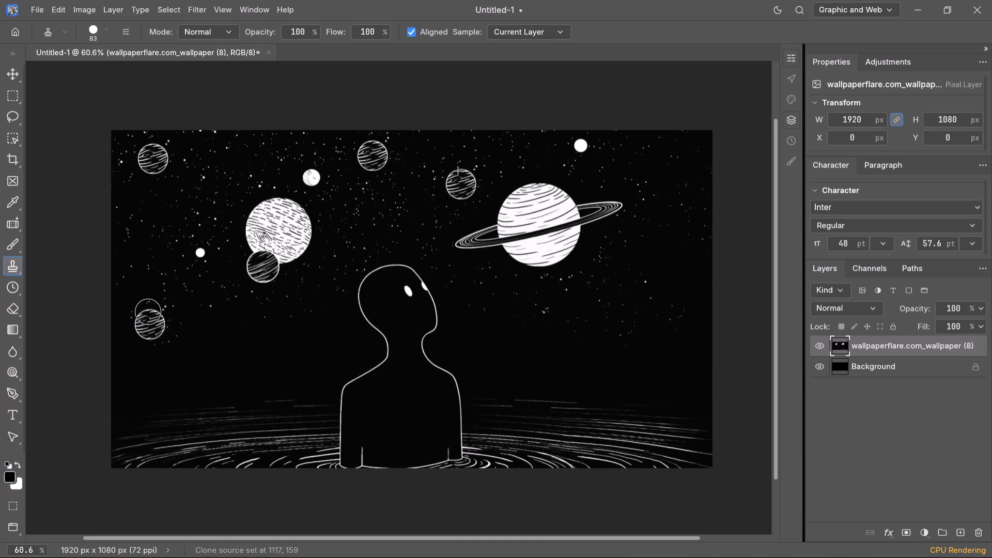
drag(148, 312, 117, 302)
drag(117, 302, 187, 332)
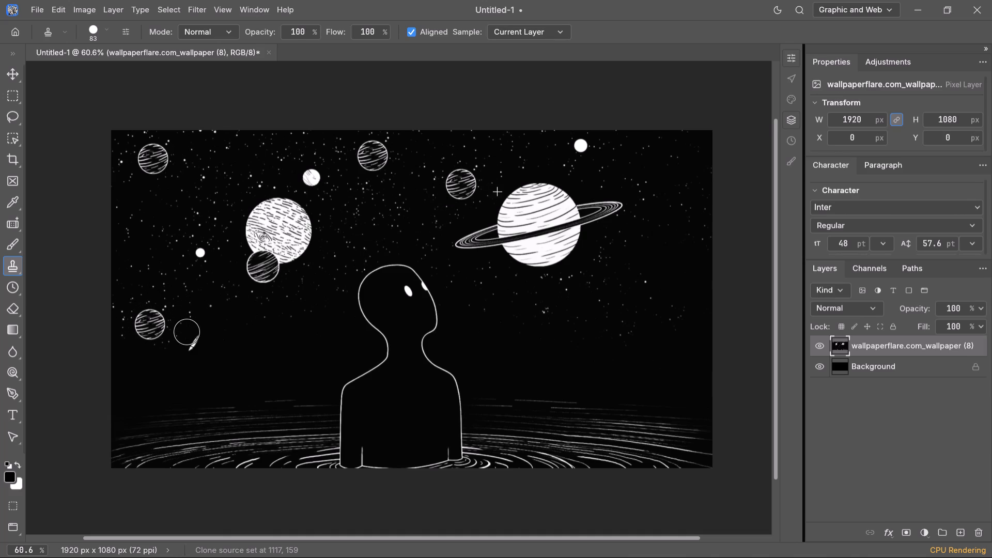
drag(187, 332, 147, 357)
key(ctrl+z)
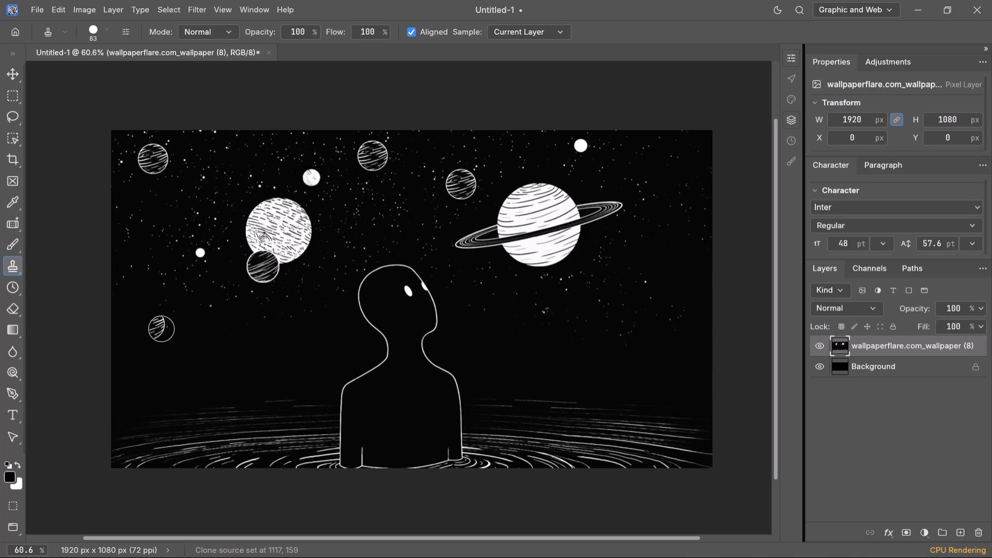
drag(161, 329, 160, 300)
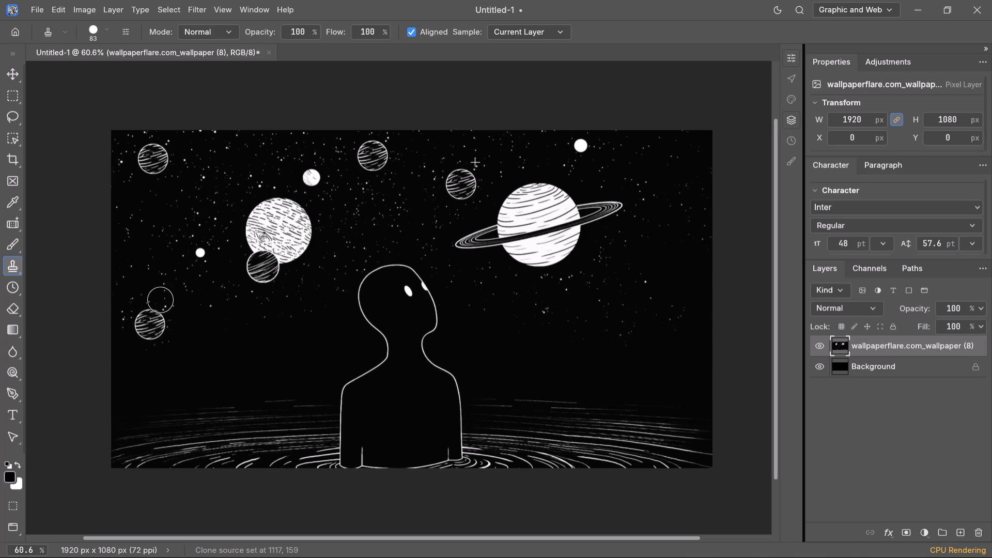
drag(160, 300, 119, 319)
drag(119, 319, 111, 343)
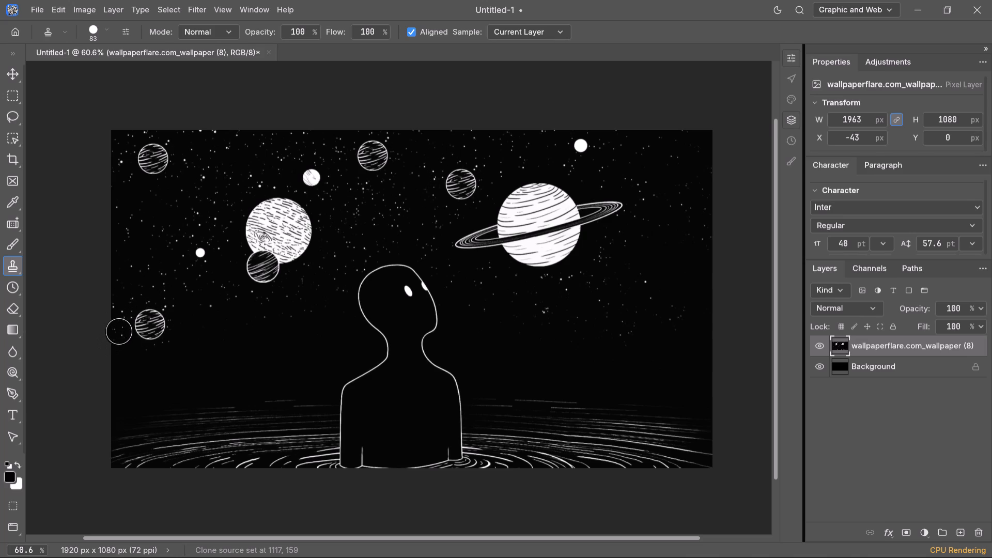
drag(118, 332, 131, 351)
drag(131, 351, 136, 352)
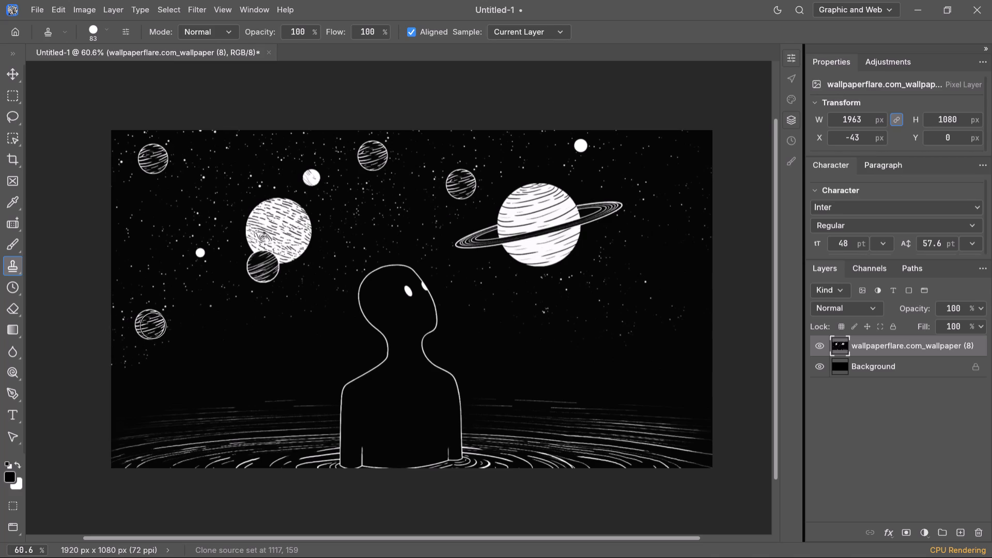
Sample the starry sky just above the ringed planet and clone stars into the dark area beside the lower-left planet copy.
alt+click(515, 158)
drag(189, 305, 196, 309)
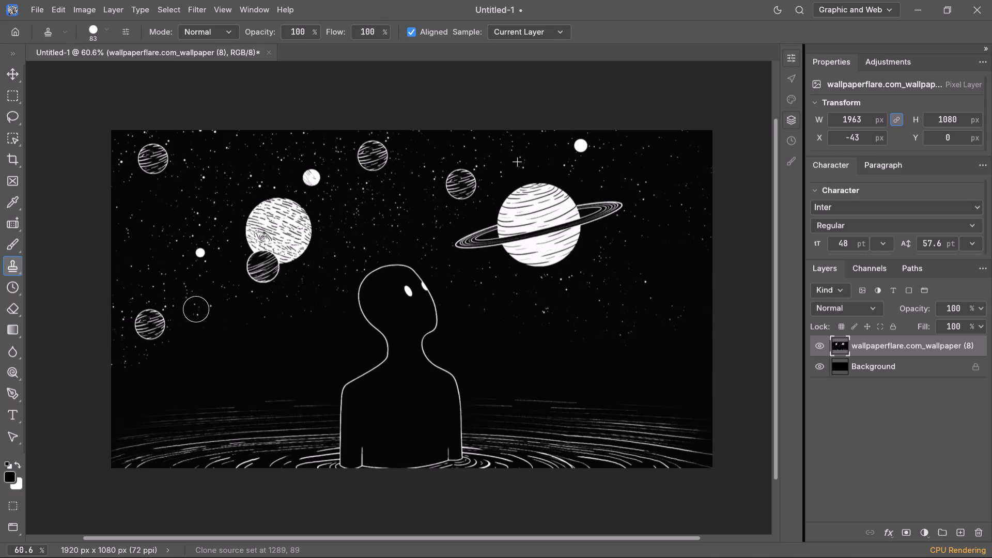
drag(196, 309, 218, 291)
drag(218, 291, 229, 306)
Clone the small white planet above the large textured planet to two spots right of the ringed planet, one below and one above its ring.
alt+click(310, 176)
click(663, 252)
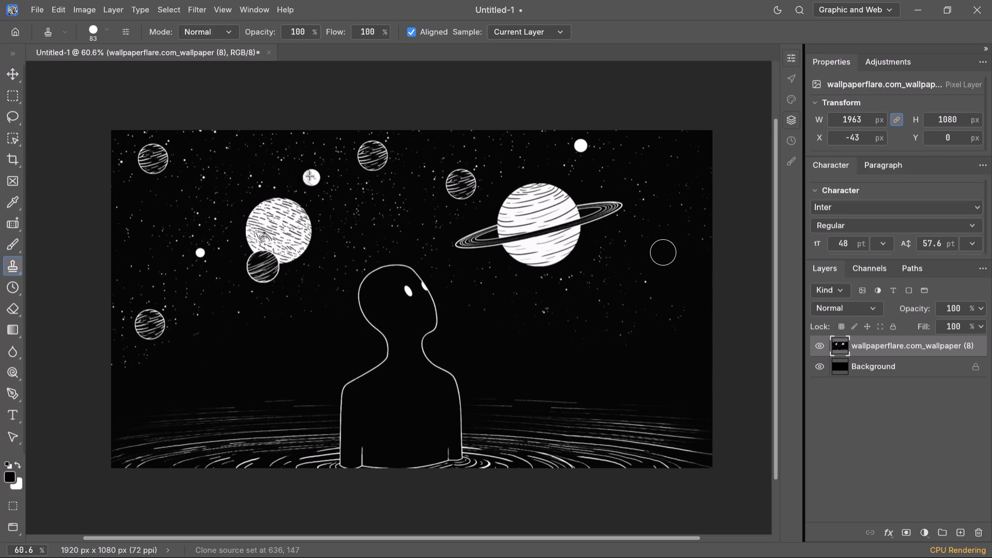
click(685, 164)
alt+click(316, 175)
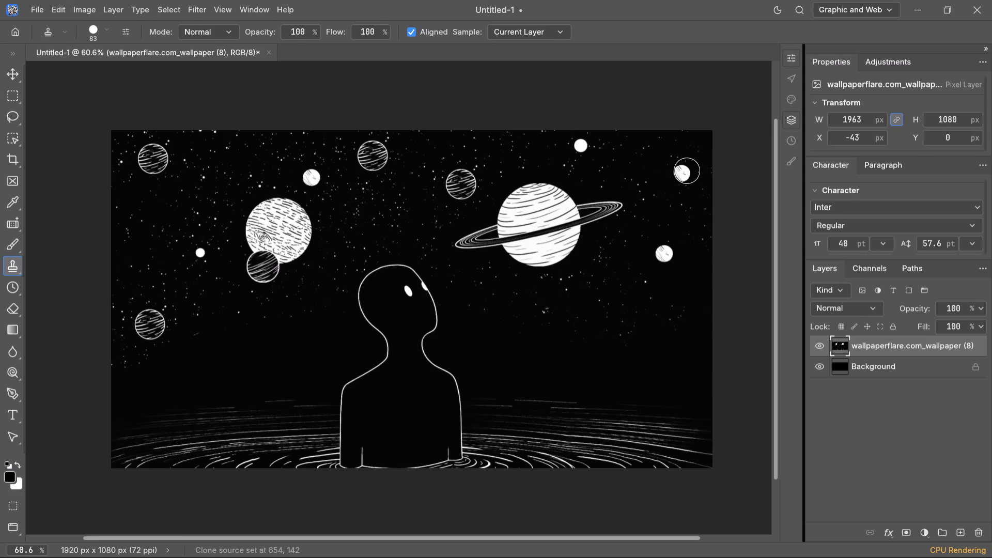
alt+click(312, 178)
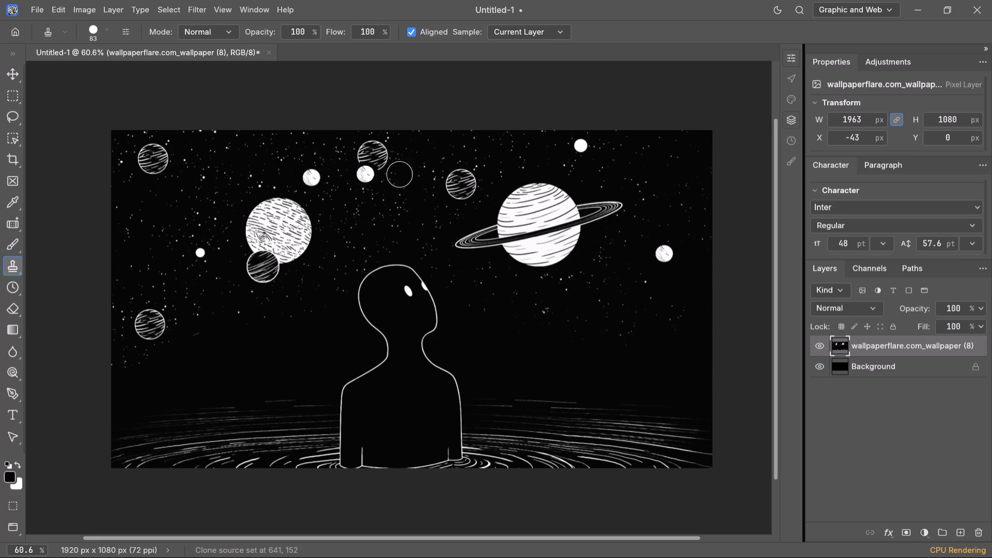
click(681, 171)
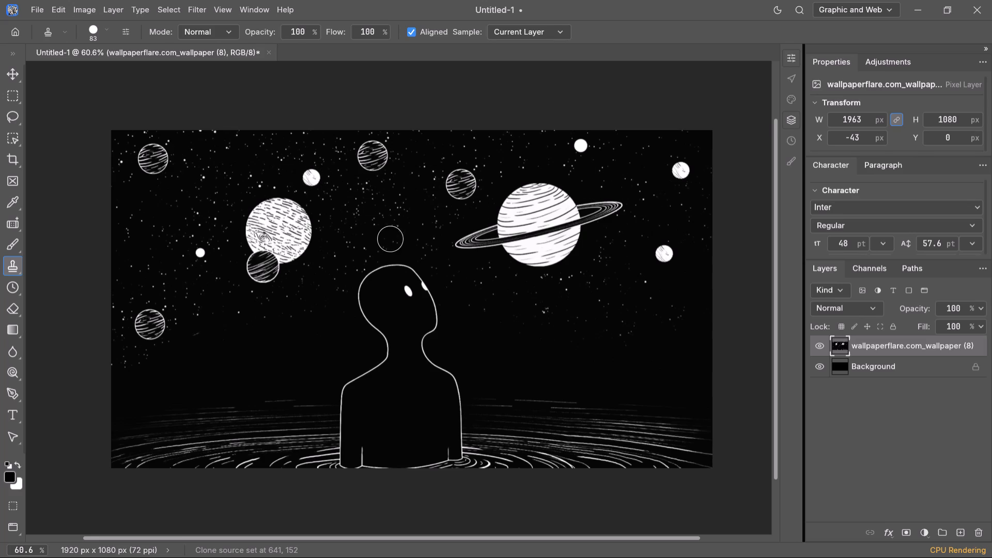
Clone the small white planet once on each side of the figure's neck, just above the shoulders.
alt+click(313, 177)
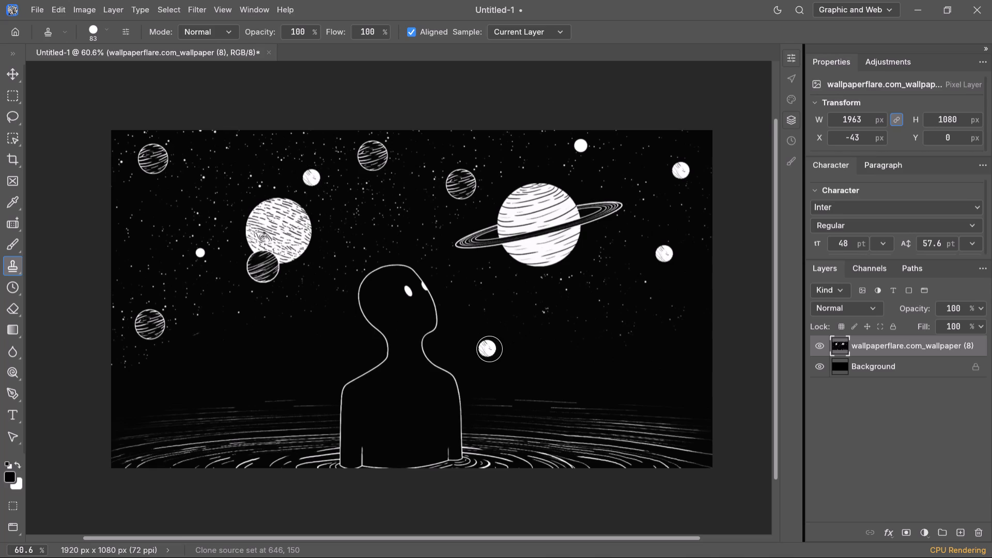
click(489, 348)
alt+click(315, 179)
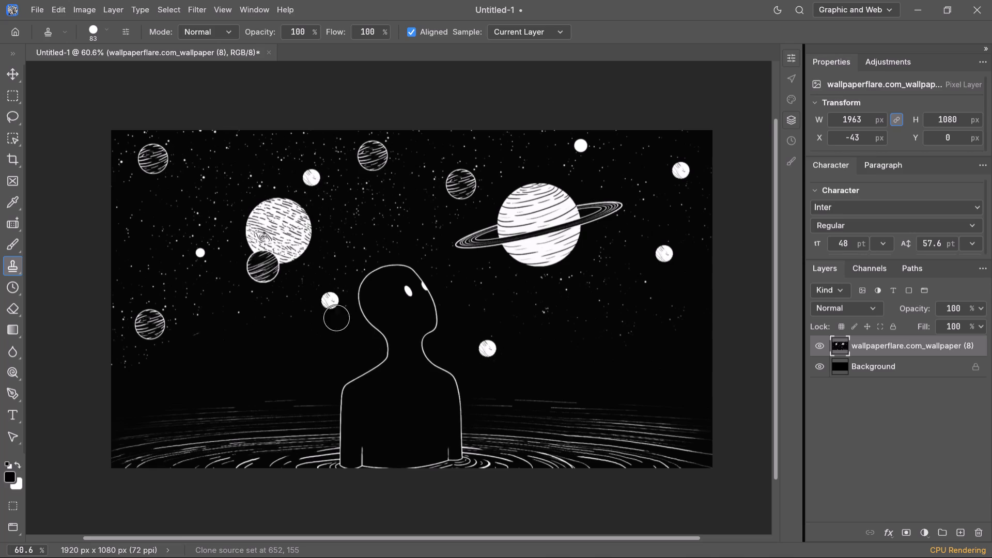
click(313, 343)
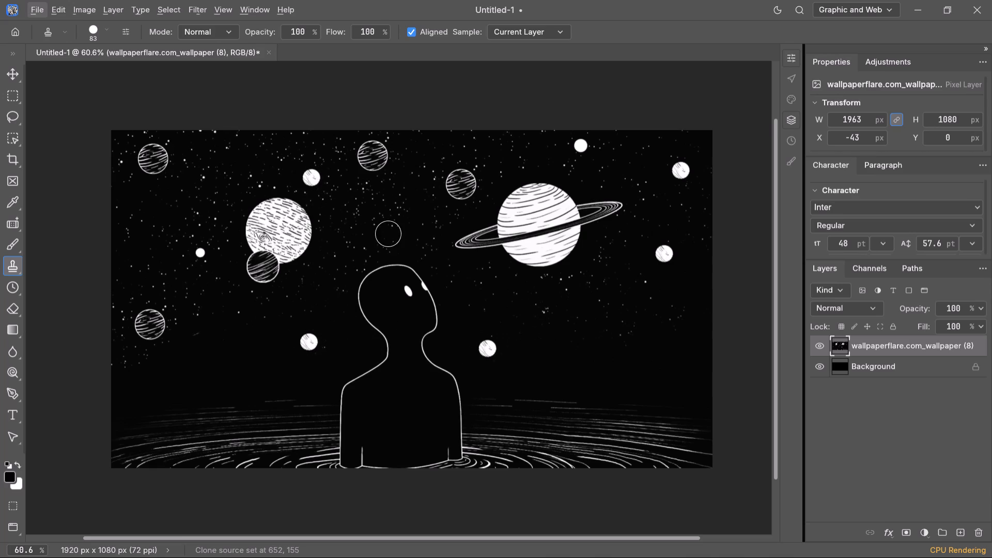
Sample the starry sky above the figure's head and clone stars into the dark sky below the large textured planet.
alt+click(380, 207)
drag(292, 309, 251, 328)
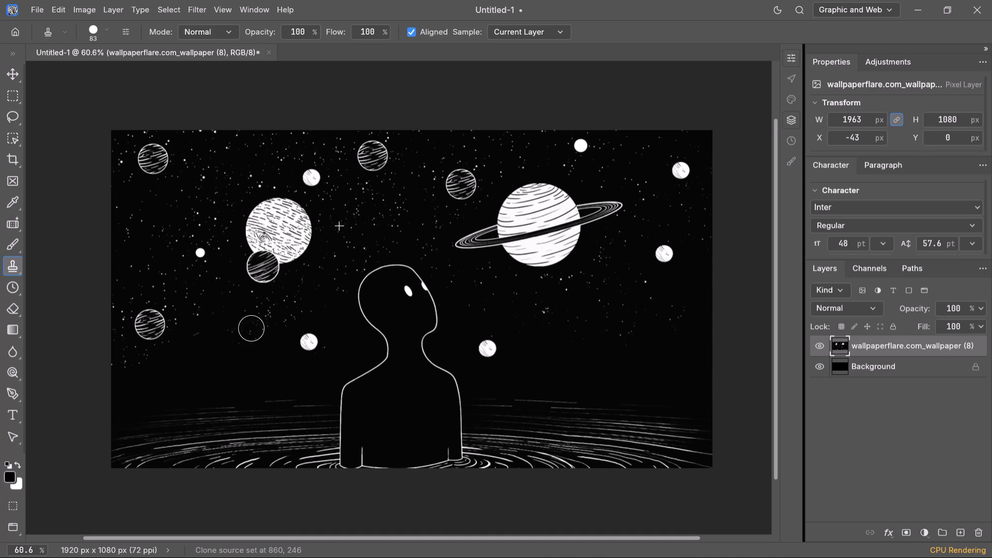
drag(251, 328, 238, 315)
alt+click(390, 226)
drag(220, 313, 197, 315)
drag(197, 315, 224, 335)
Clone stars from above the figure's head into the dark sky right of the figure and below the ringed planet, undoing the last stroke.
alt+click(391, 234)
drag(471, 321, 465, 311)
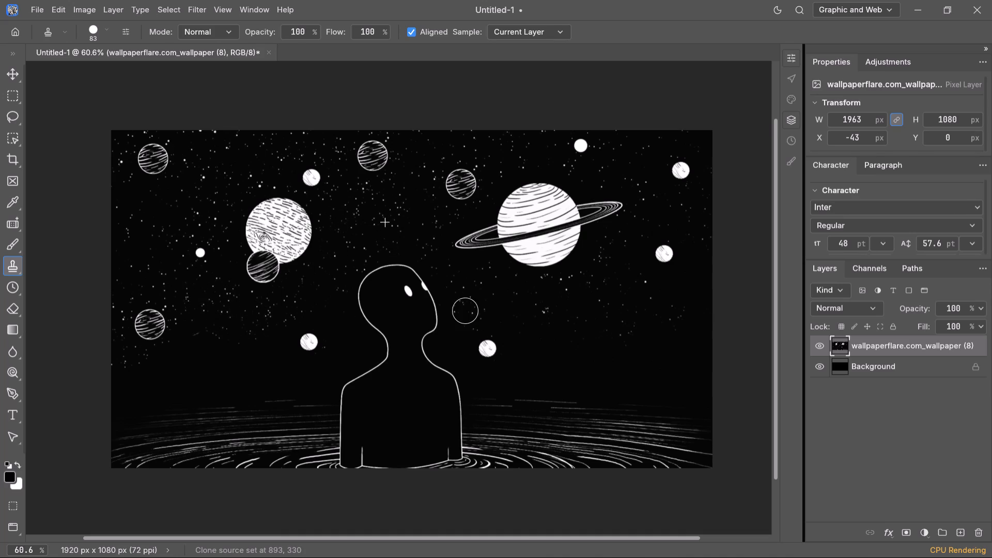
drag(465, 311, 452, 299)
alt+click(390, 203)
drag(560, 330, 561, 330)
drag(561, 330, 531, 319)
drag(531, 319, 509, 320)
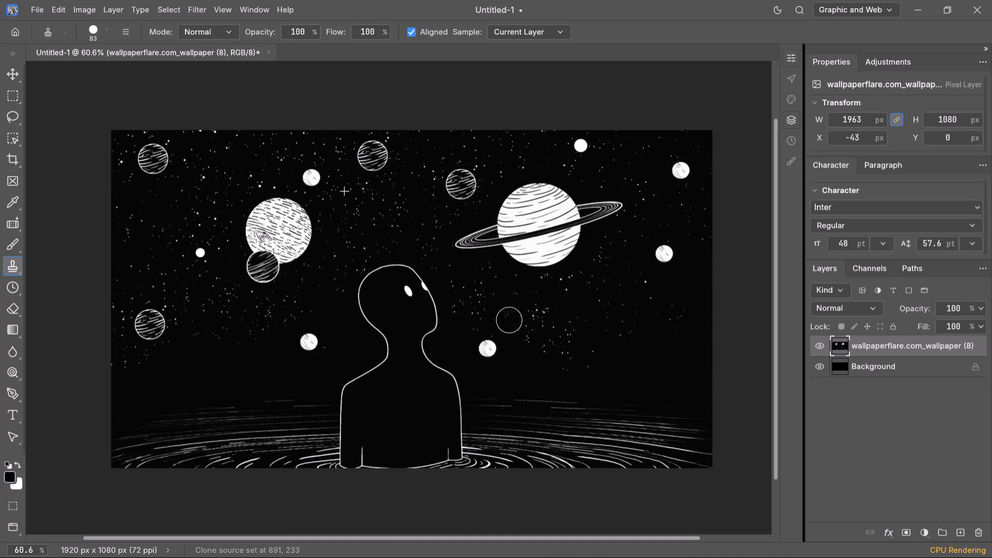
drag(509, 320, 505, 312)
key(ctrl+z)
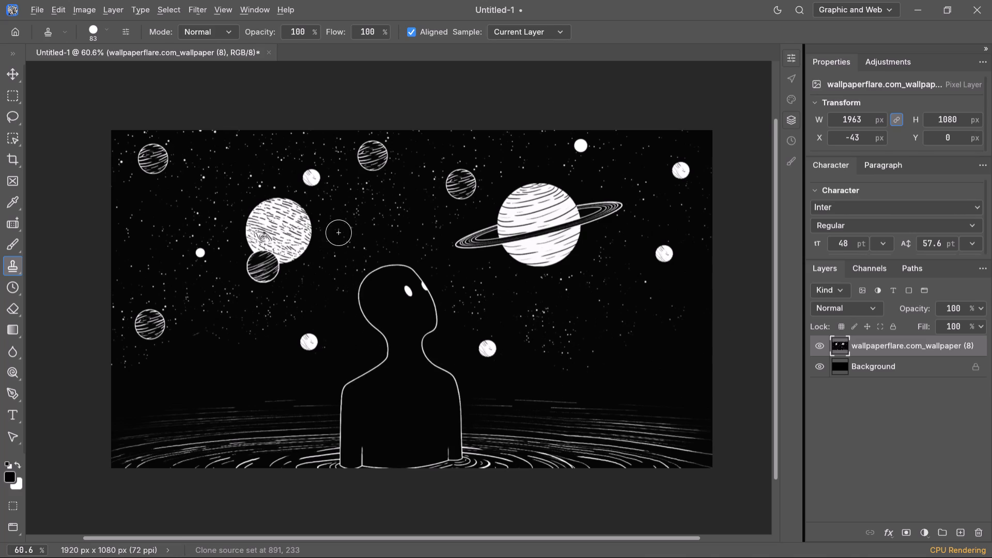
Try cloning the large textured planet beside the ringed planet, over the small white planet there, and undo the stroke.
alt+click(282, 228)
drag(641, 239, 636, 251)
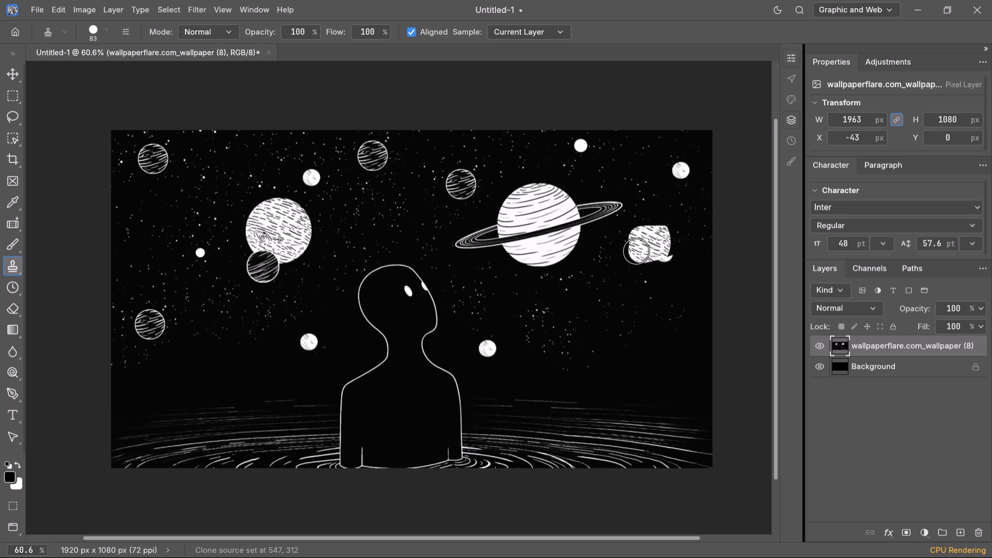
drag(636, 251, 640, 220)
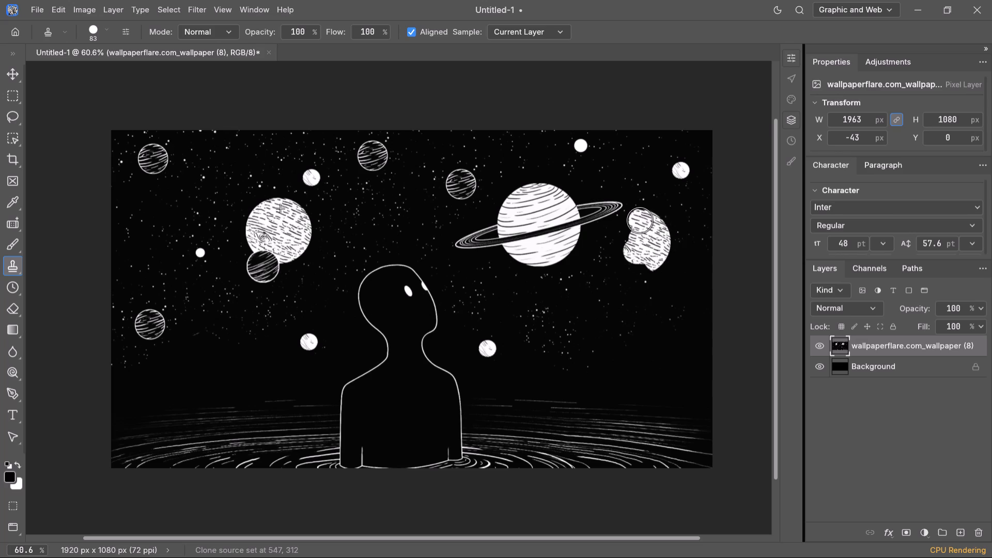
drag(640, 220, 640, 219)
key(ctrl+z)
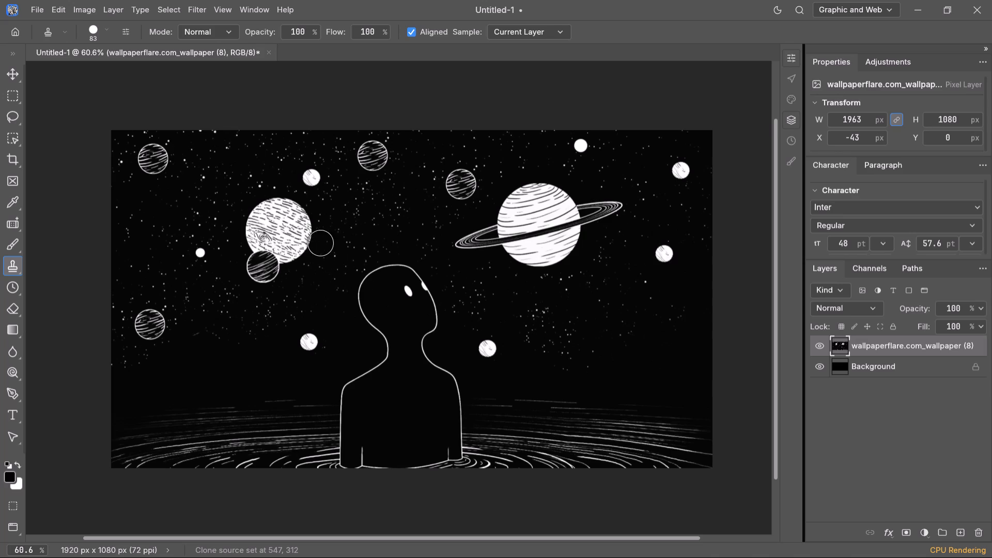
Clone the large textured planet with its overlapping striped moon and nearby white dot into the sky below and right of the ringed planet.
alt+click(288, 229)
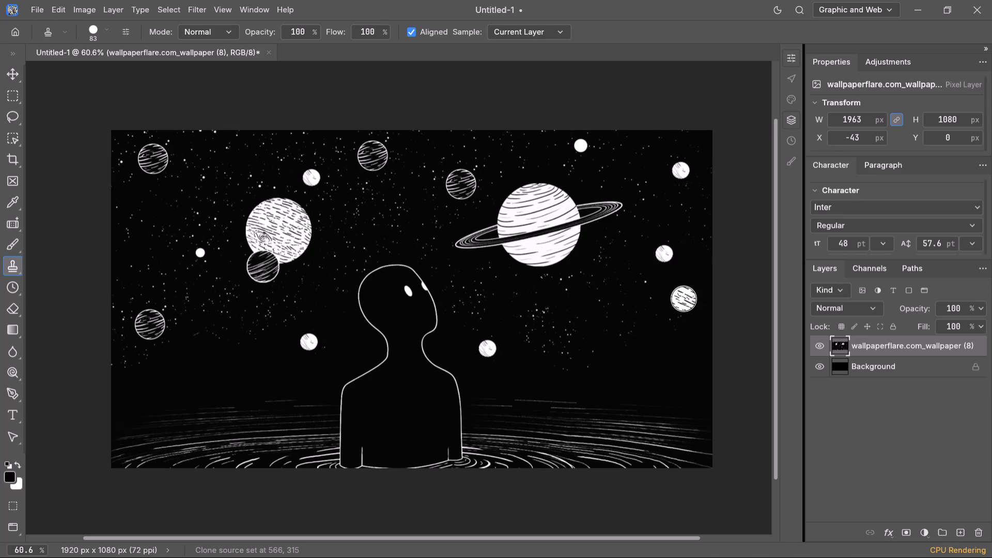
drag(683, 290, 658, 267)
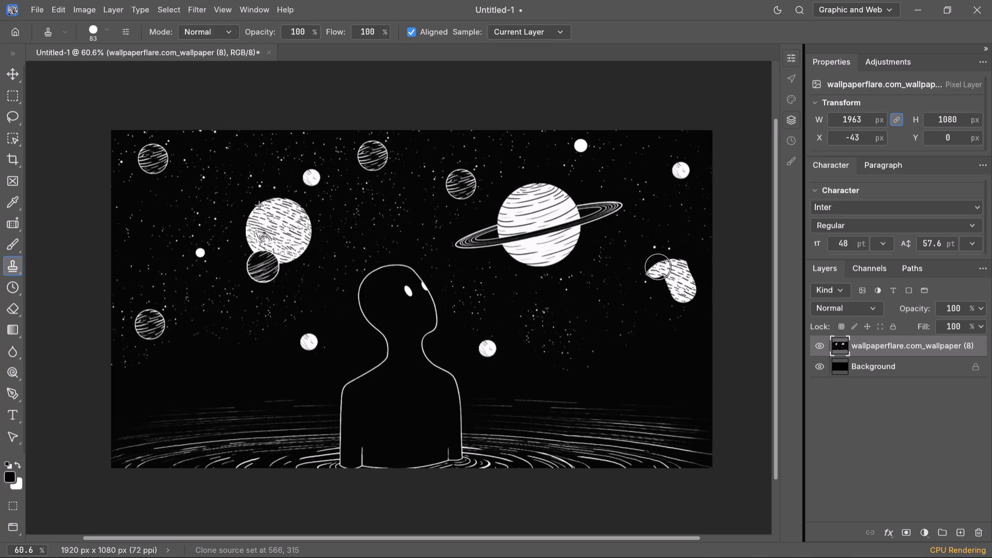
drag(658, 267, 660, 309)
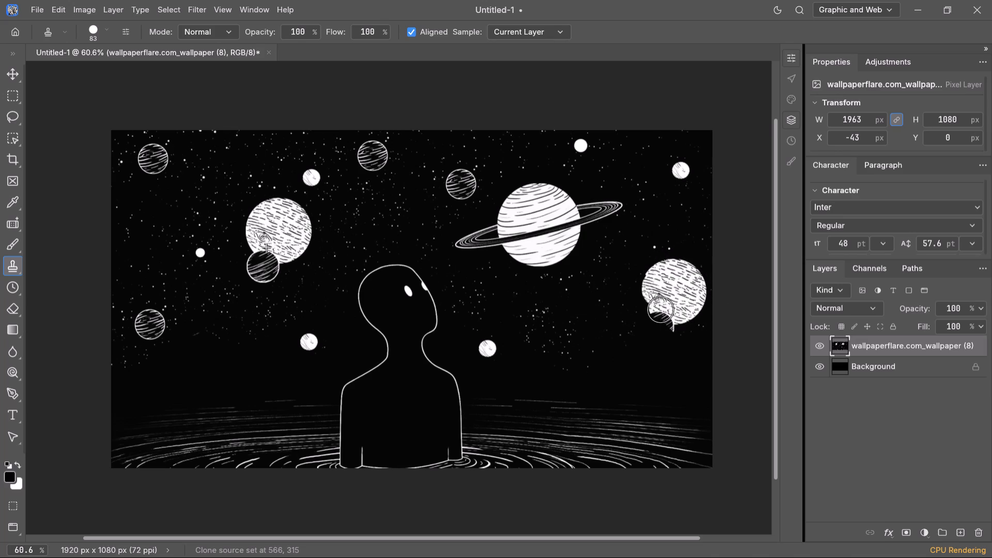
drag(660, 309, 663, 336)
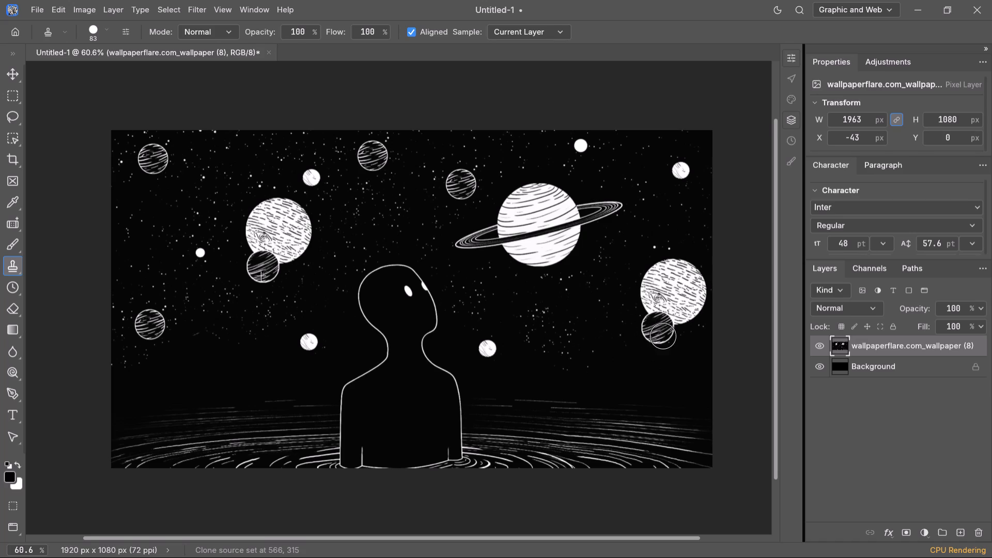
drag(663, 336, 631, 328)
drag(631, 328, 608, 314)
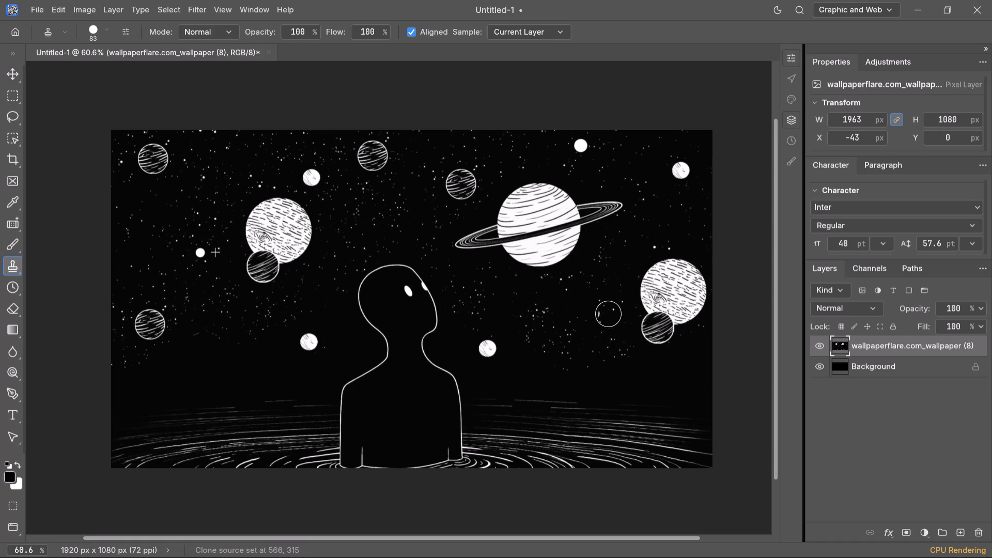
drag(608, 314, 597, 313)
Sample the top of the figure's head and clone its face, neck and shoulder line into the area below the ringed planet.
alt+click(391, 264)
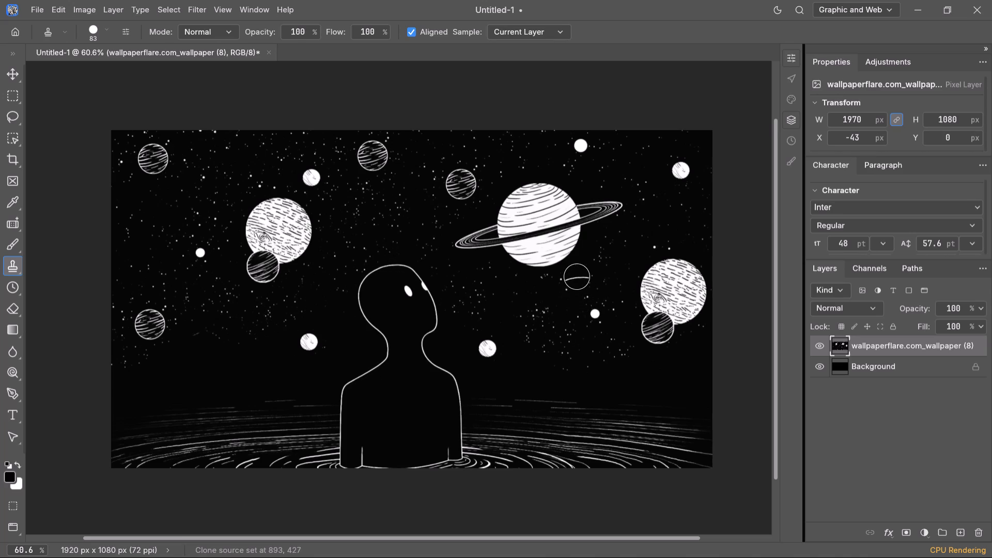
drag(574, 321, 605, 371)
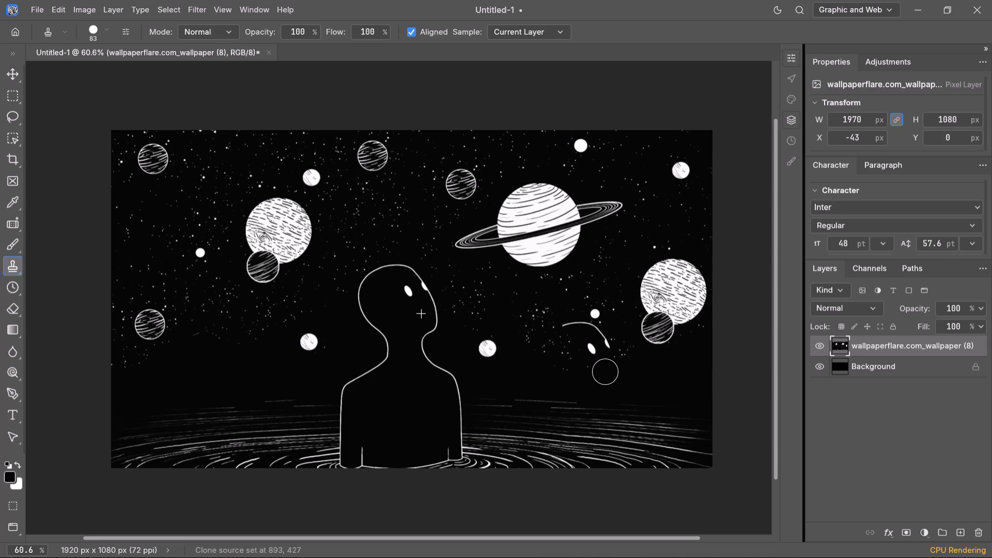
drag(605, 371, 611, 428)
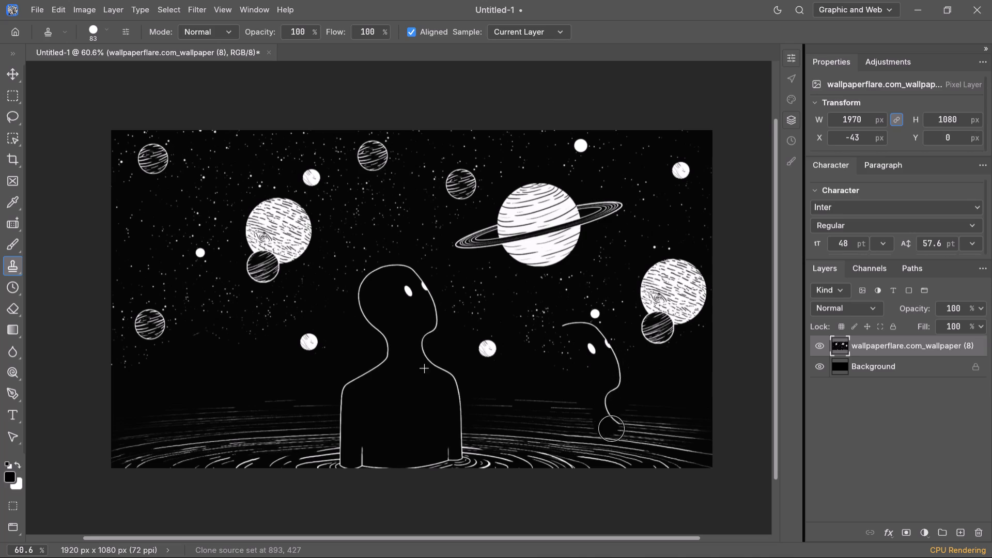
drag(611, 428, 625, 422)
drag(625, 422, 615, 422)
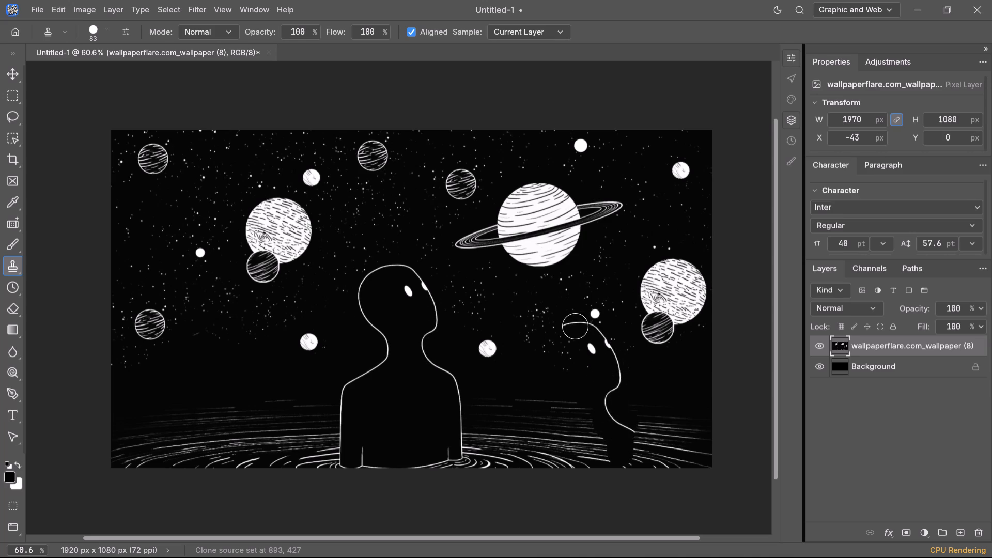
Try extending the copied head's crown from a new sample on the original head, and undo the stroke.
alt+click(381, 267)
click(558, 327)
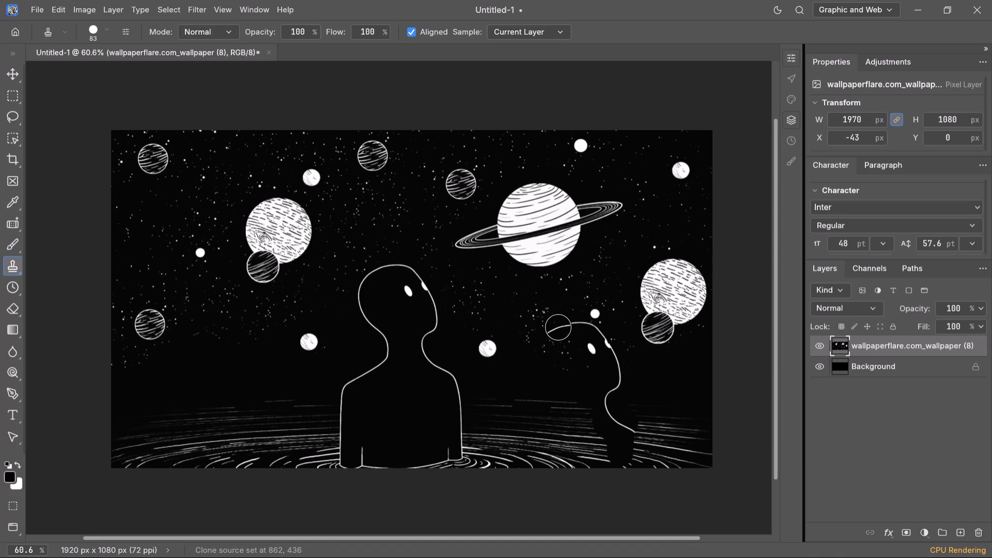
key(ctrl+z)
Resample the top of the original head and clone the back of the head, neck and left shoulder onto the copied figure.
alt+click(384, 265)
alt+click(405, 267)
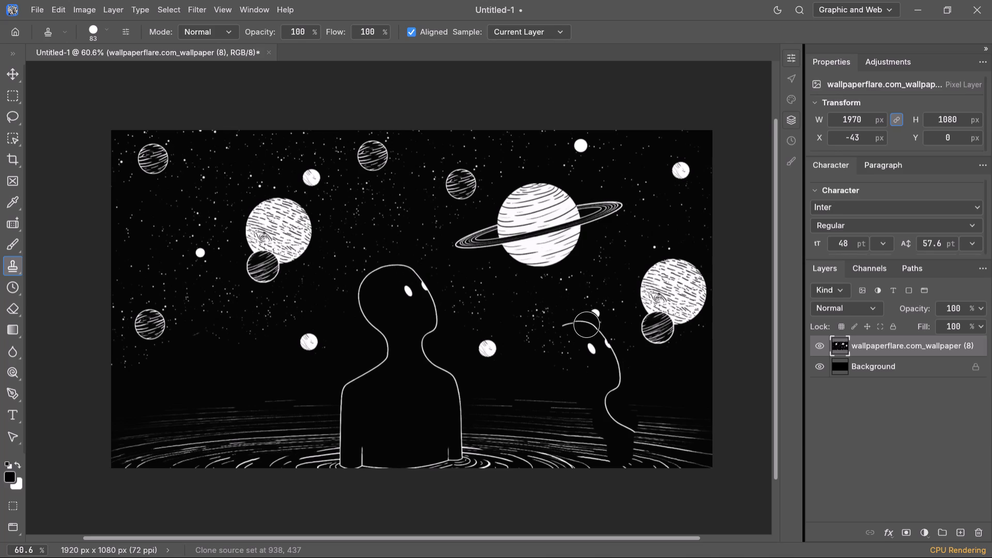
drag(587, 324, 561, 332)
drag(561, 332, 564, 384)
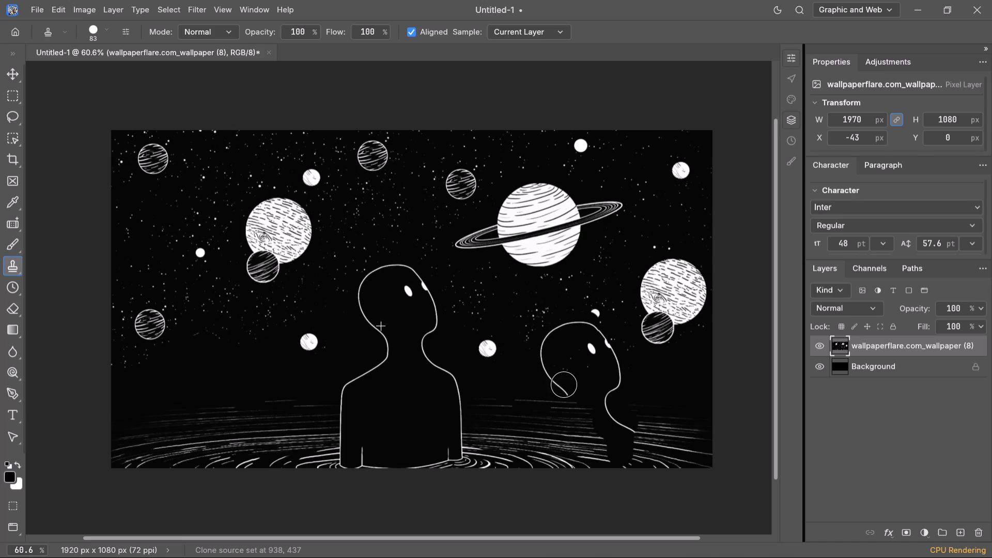
drag(564, 384, 536, 433)
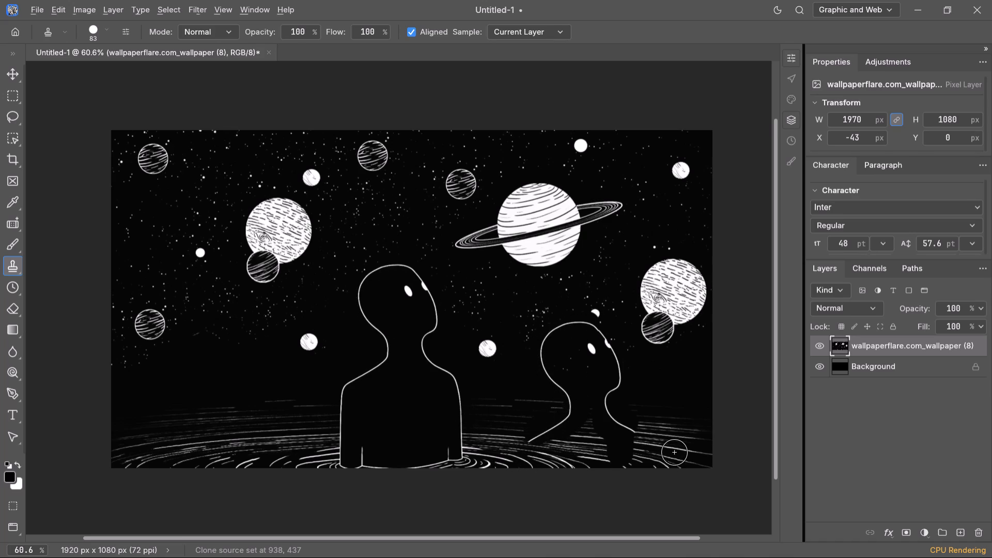
Sample the water ripples and clone them over the copied figure's lower chest and the cut-off end of its left shoulder.
alt+click(569, 454)
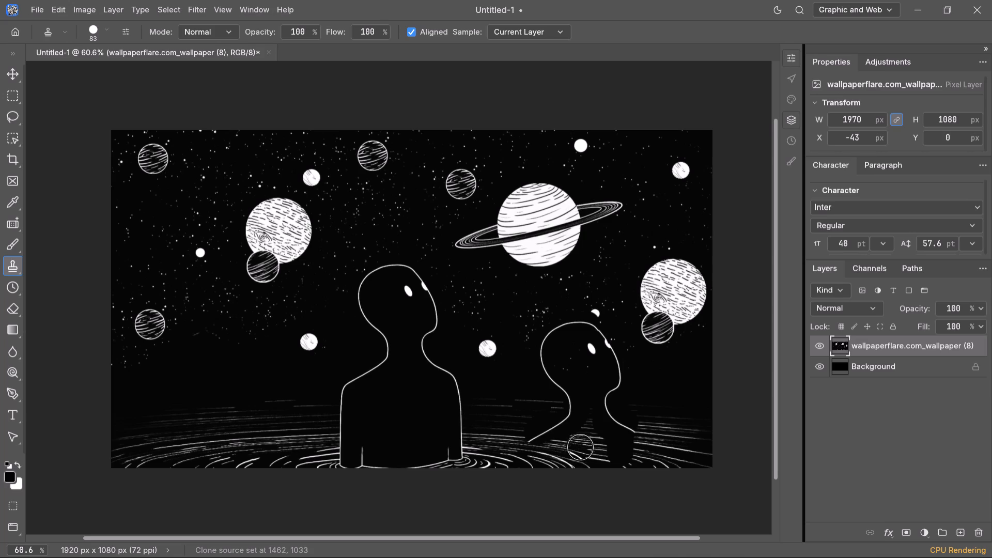
drag(605, 444, 580, 447)
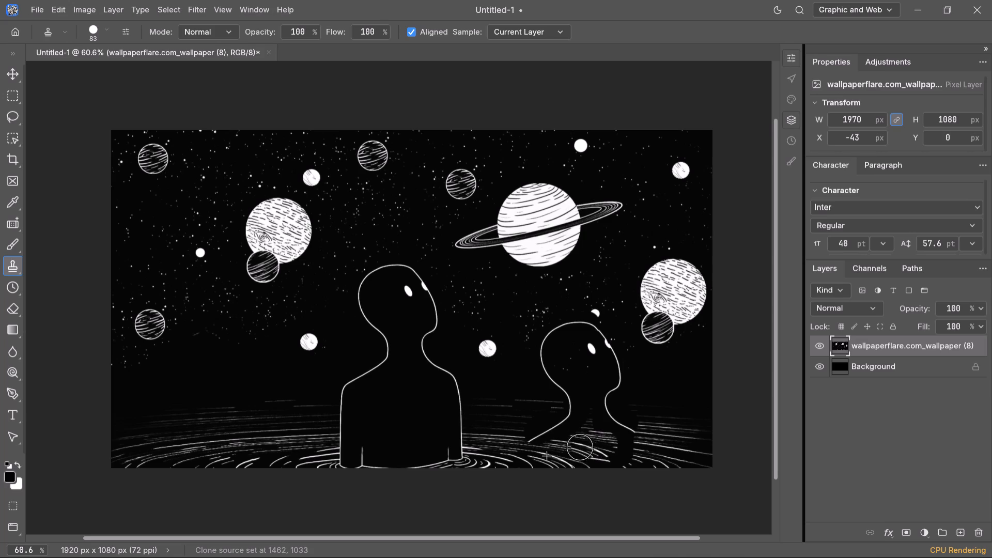
drag(580, 447, 649, 454)
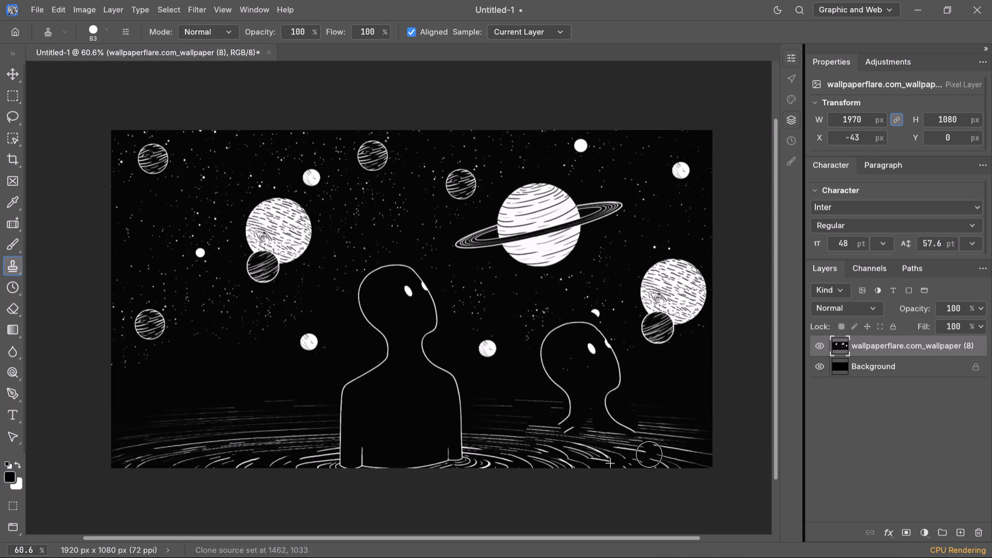
drag(649, 454, 541, 439)
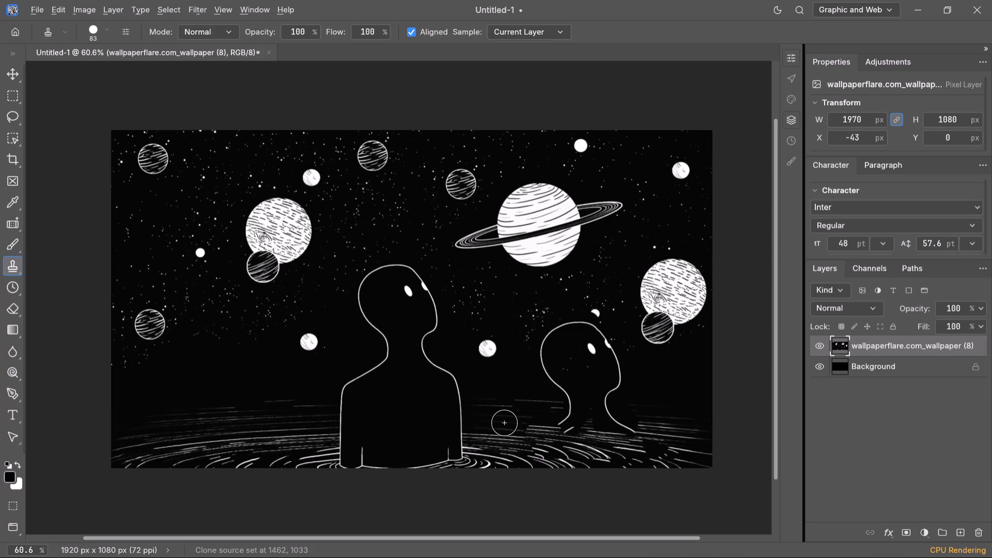
alt+click(504, 422)
drag(526, 430, 502, 432)
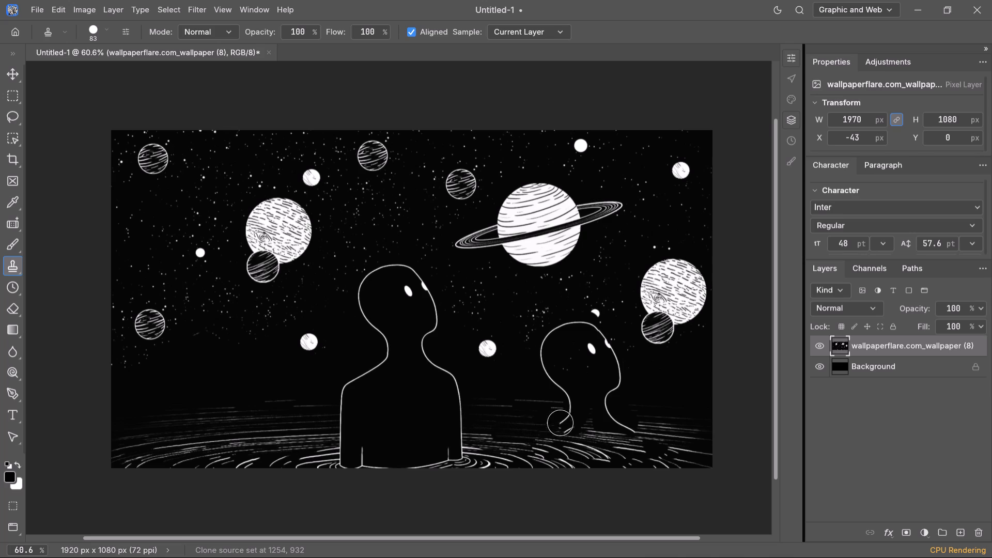
Sample the original figure's right shoulder and clone its arm outline from the copy's right shoulder down to the image's bottom edge.
alt+drag(450, 385, 465, 411)
alt+click(459, 394)
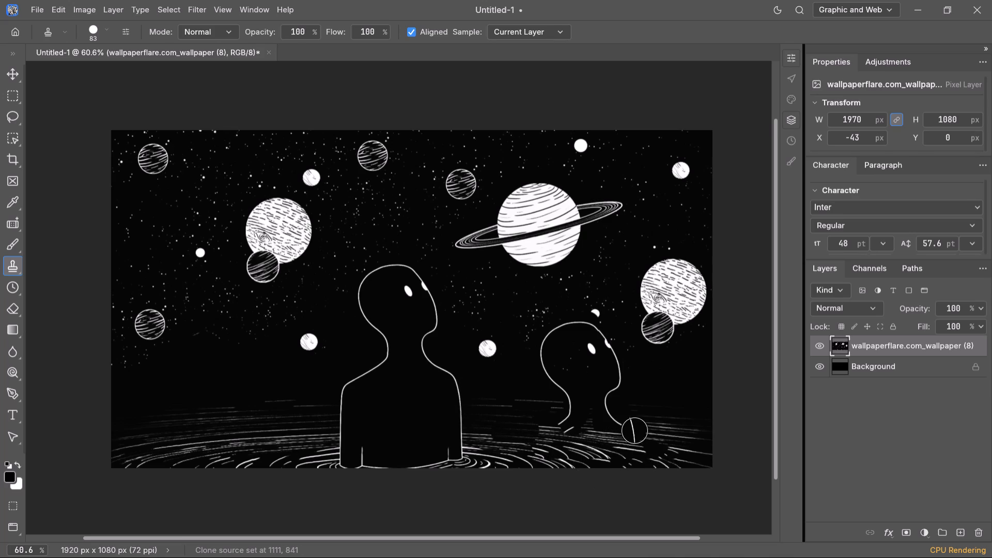
click(636, 442)
drag(636, 442, 637, 452)
drag(637, 452, 637, 465)
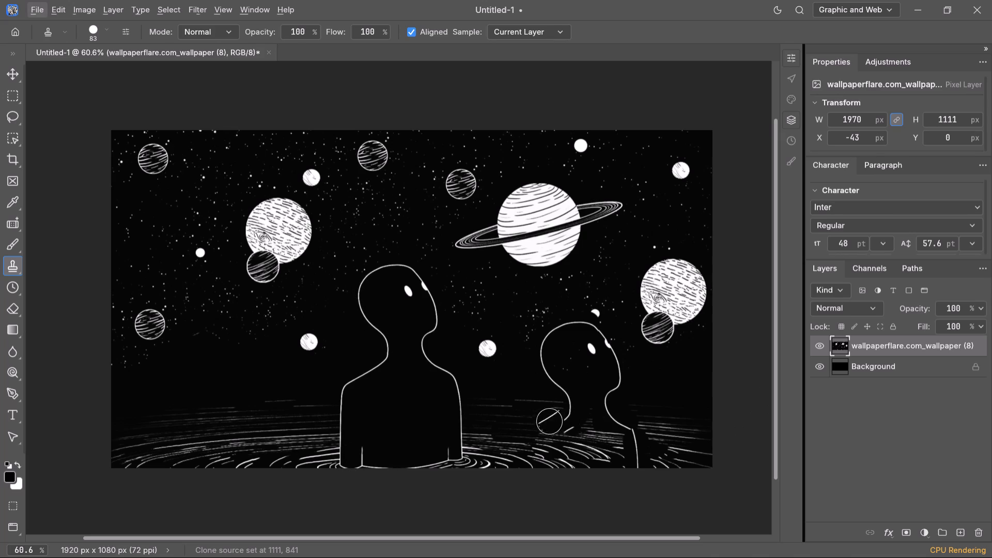
Sample the original figure's left shoulder and clone its arm outline below the copy's neck down to the image's bottom edge.
alt+click(345, 390)
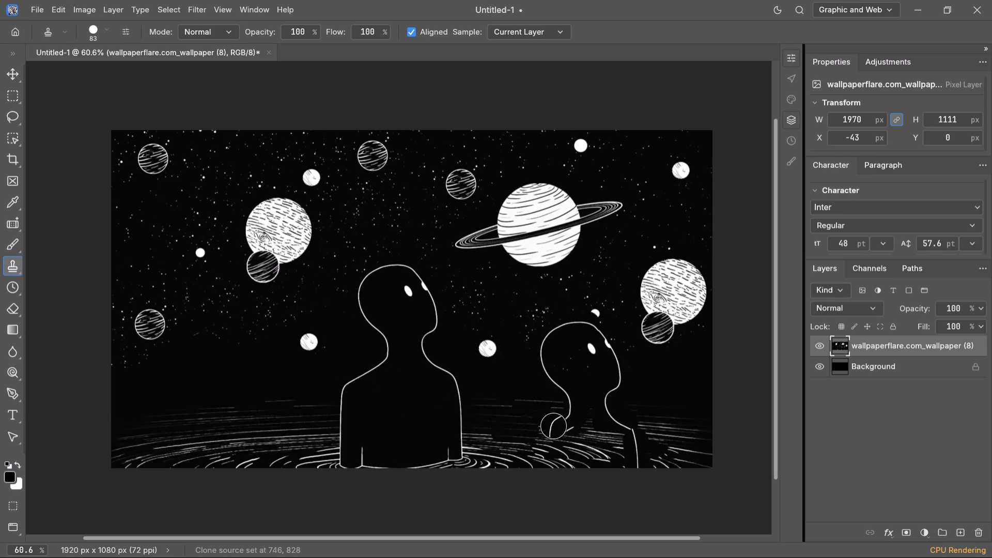
drag(553, 431, 549, 455)
drag(549, 455, 549, 466)
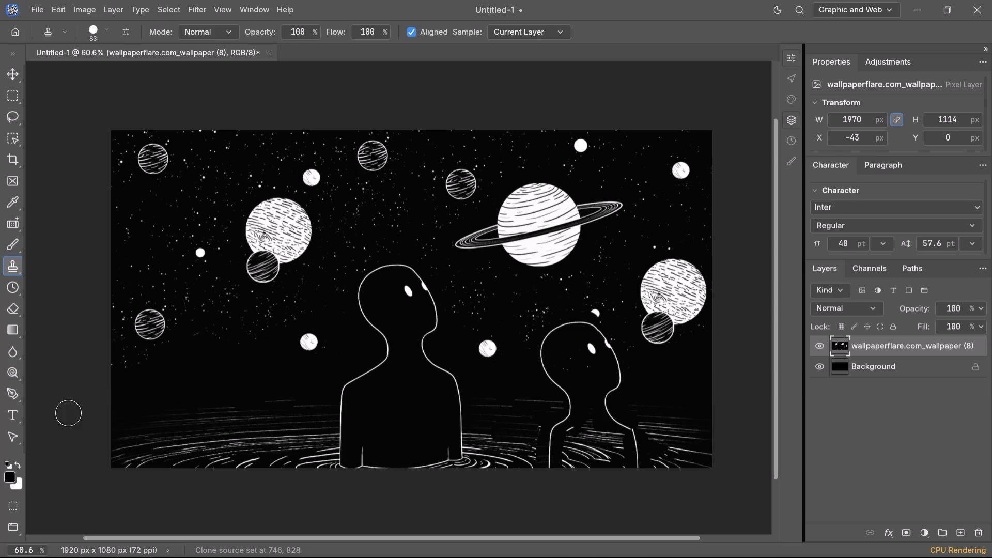
Sample the original figure's black chest and clone it over the ripples inside the copied figure's torso down to the image's bottom edge.
alt+click(388, 419)
drag(587, 432, 597, 464)
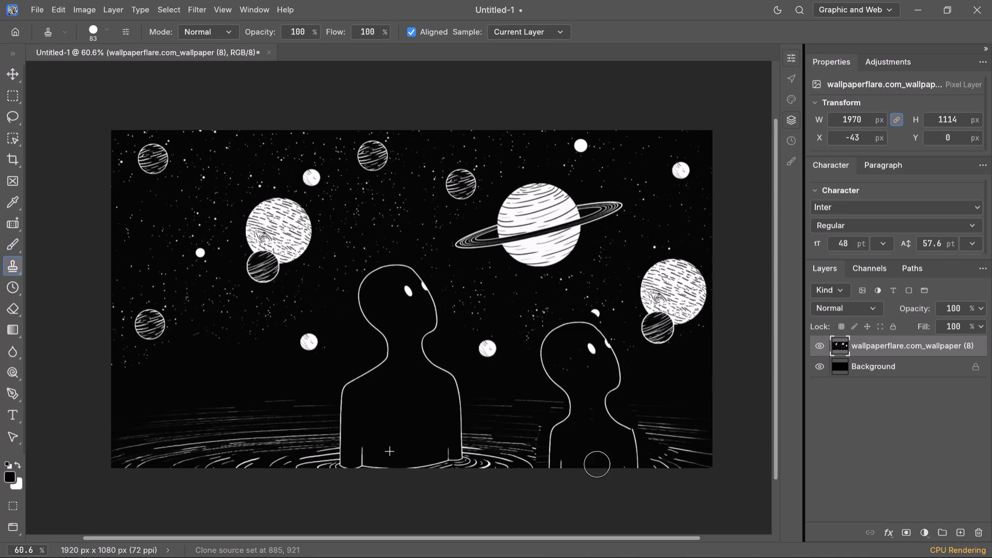
drag(597, 464, 617, 467)
Sample the water ripples between the two figures and clone them into the gap beside the copied figure's inner arm.
alt+click(504, 443)
click(502, 435)
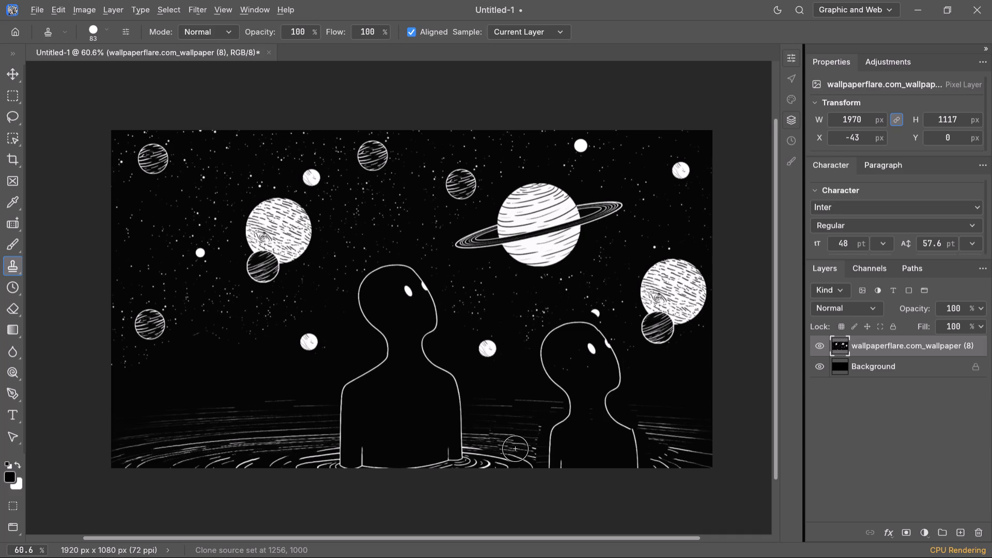
alt+click(515, 448)
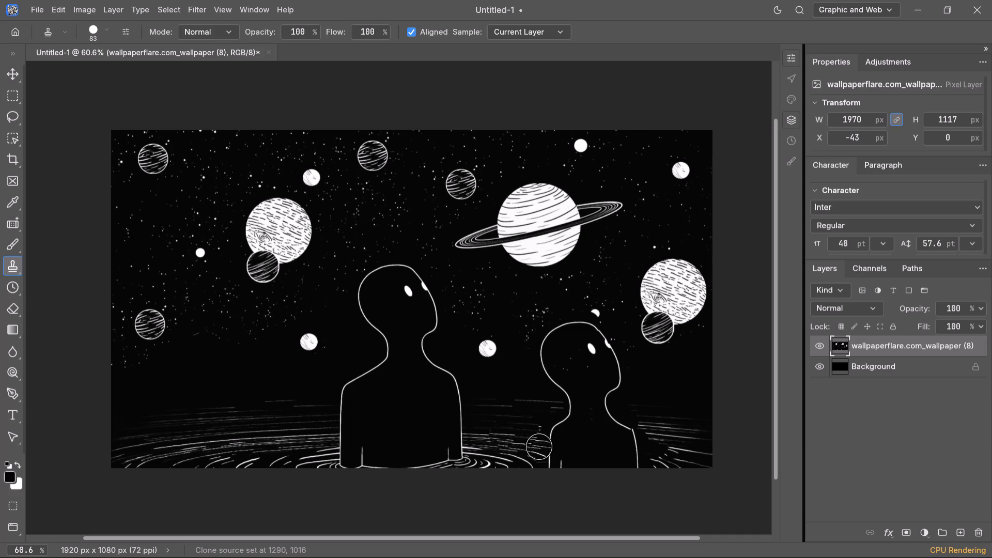
click(534, 446)
Resample the water ripples between the figures and clone them beside the copied figure's outer arm and above its outer shoulder.
alt+click(504, 451)
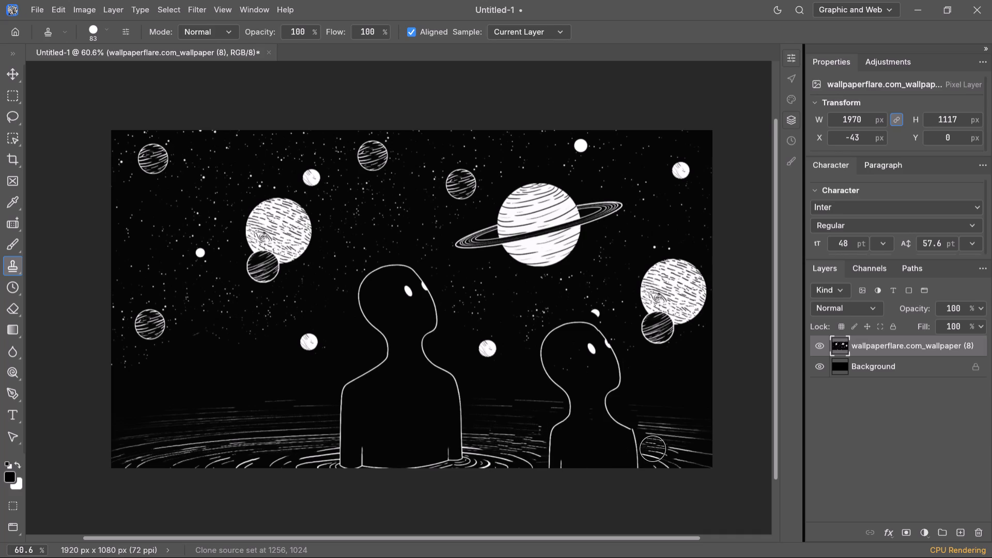
click(654, 450)
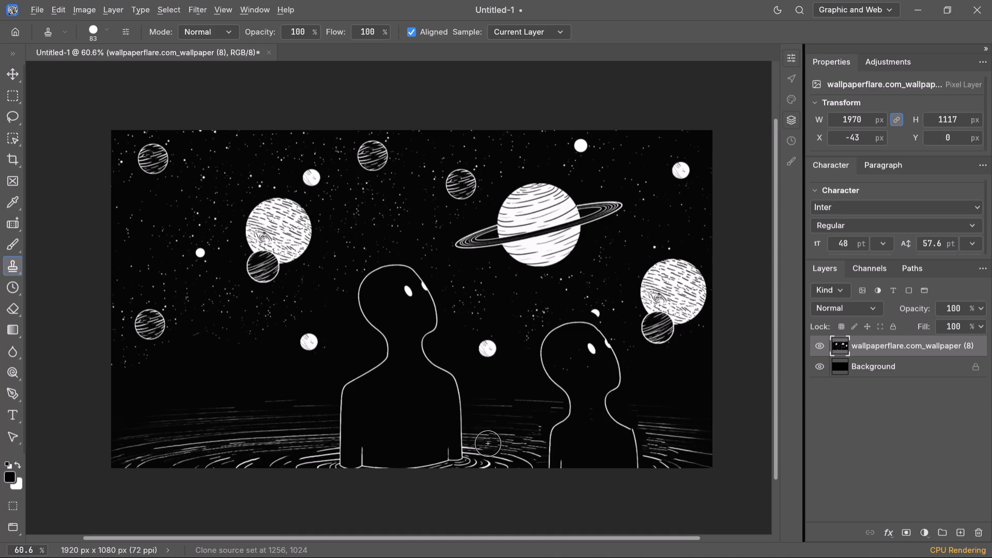
alt+click(502, 459)
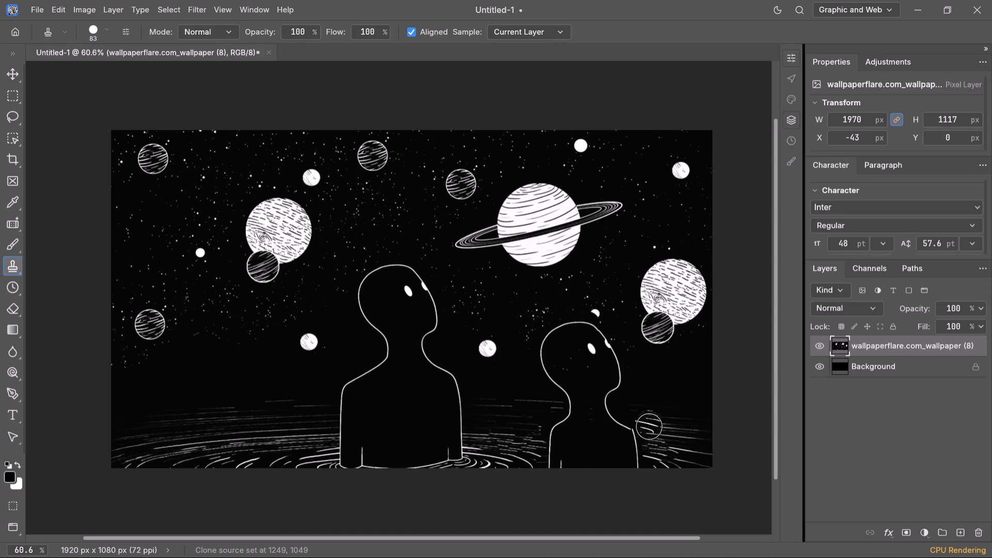
click(655, 462)
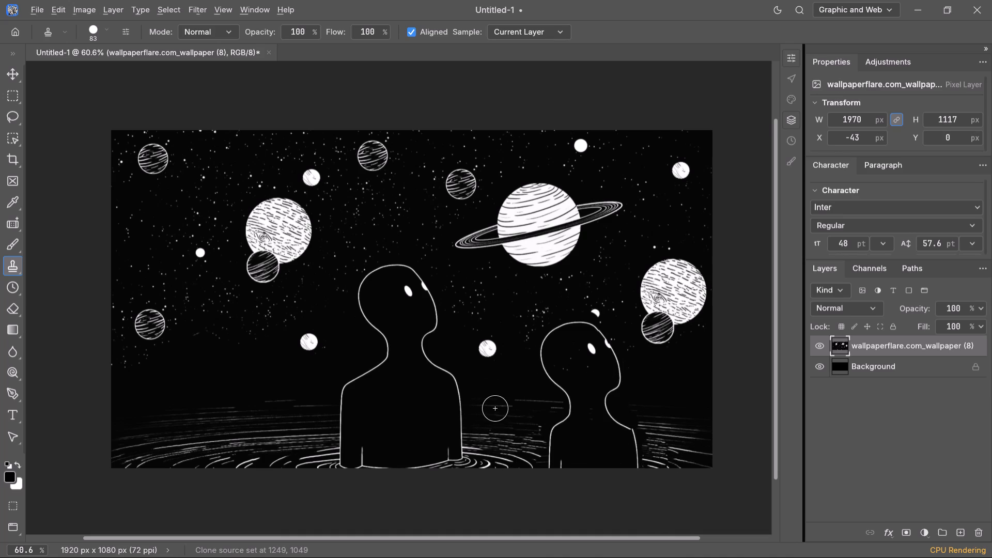
alt+click(479, 437)
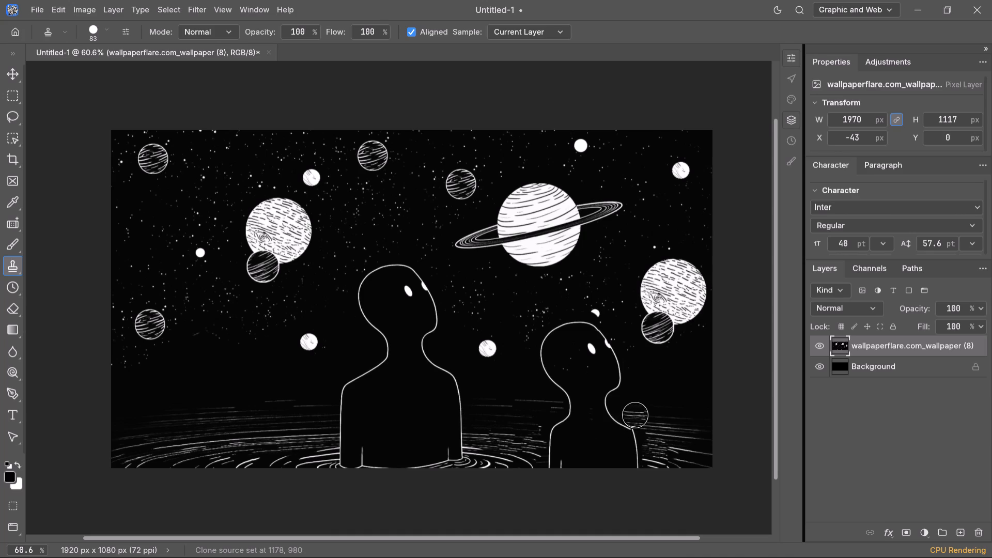
click(635, 415)
Sample the original figure's shoulder curve below the face and clone it over the break in the copy's matching shoulder outline.
alt+click(450, 377)
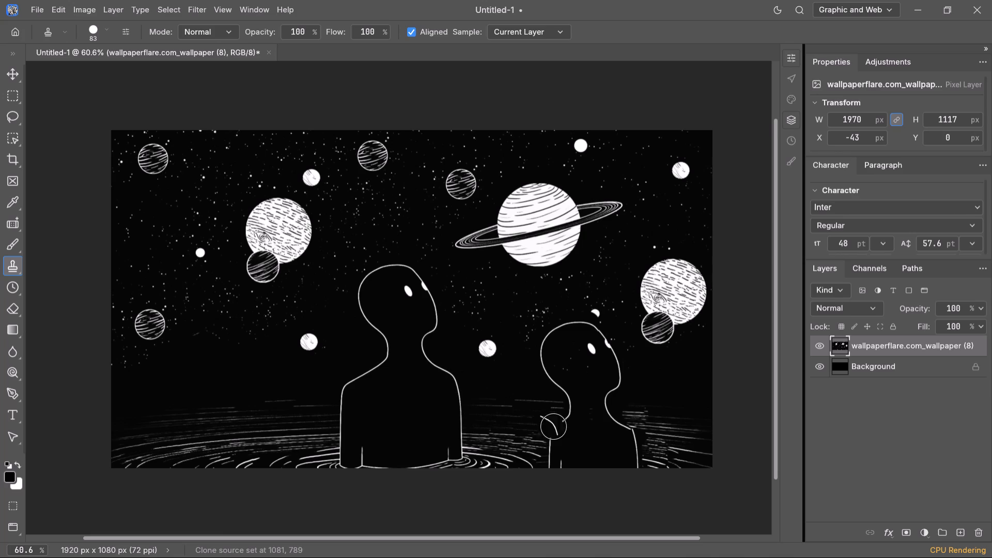
click(628, 431)
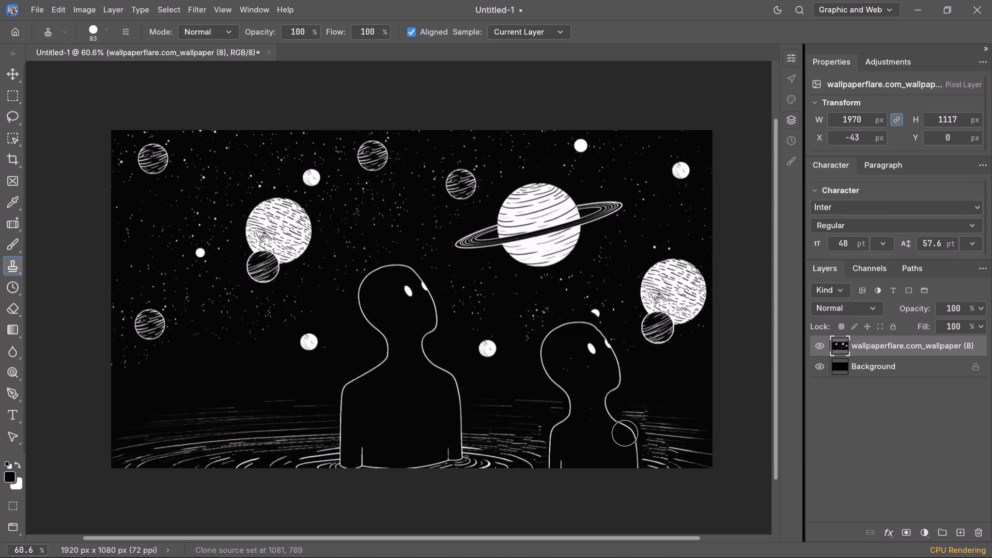
click(625, 437)
alt+click(451, 377)
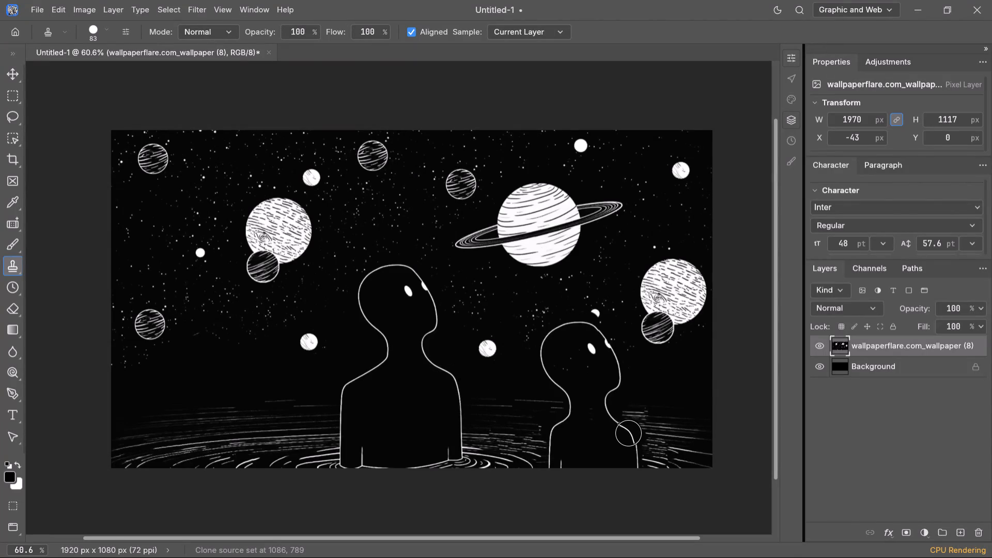
click(630, 432)
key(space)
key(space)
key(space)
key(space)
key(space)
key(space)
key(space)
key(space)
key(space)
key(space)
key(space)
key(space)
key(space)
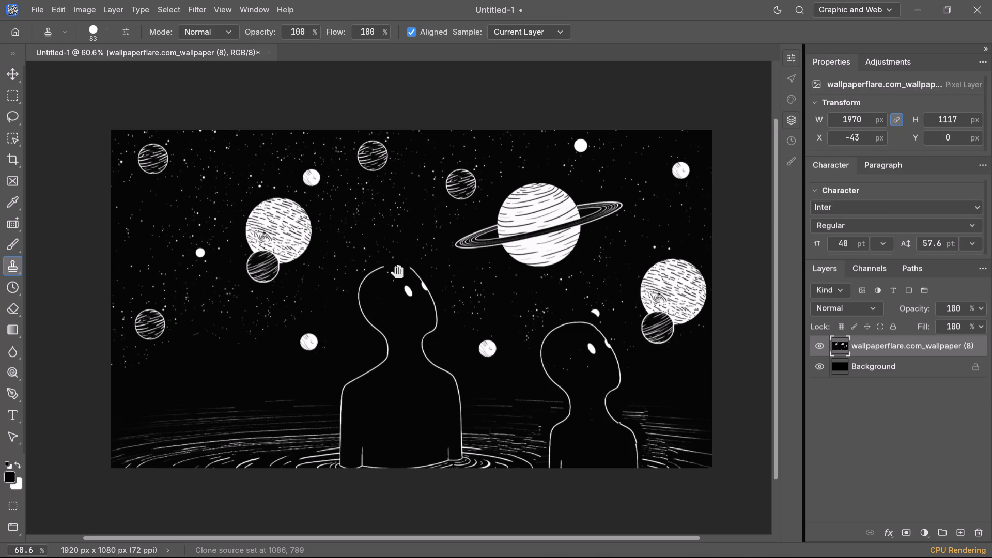
Sample the top of the original head and clone its face, front neck, shoulder and arm outline into the scene's left side.
alt+click(397, 264)
drag(205, 308, 238, 373)
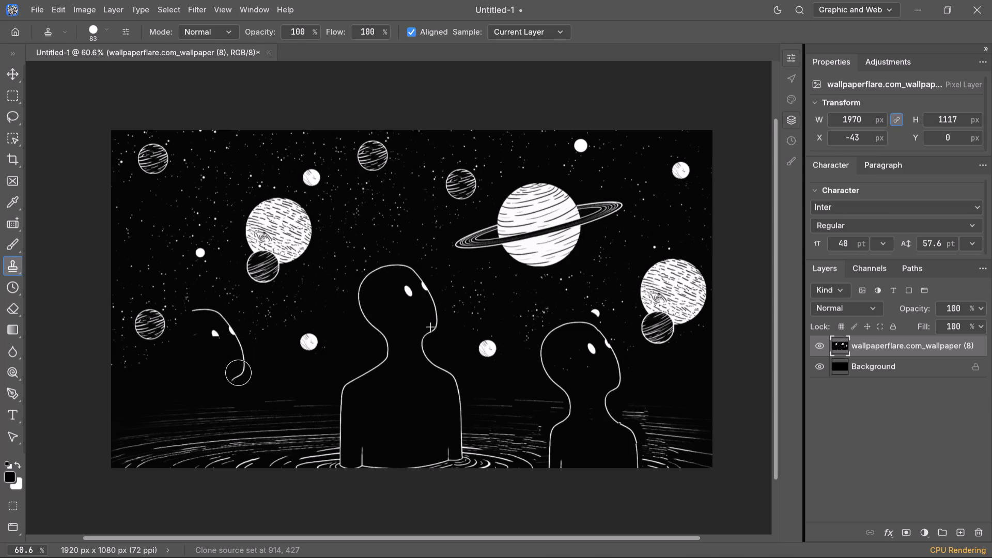
drag(238, 373, 261, 439)
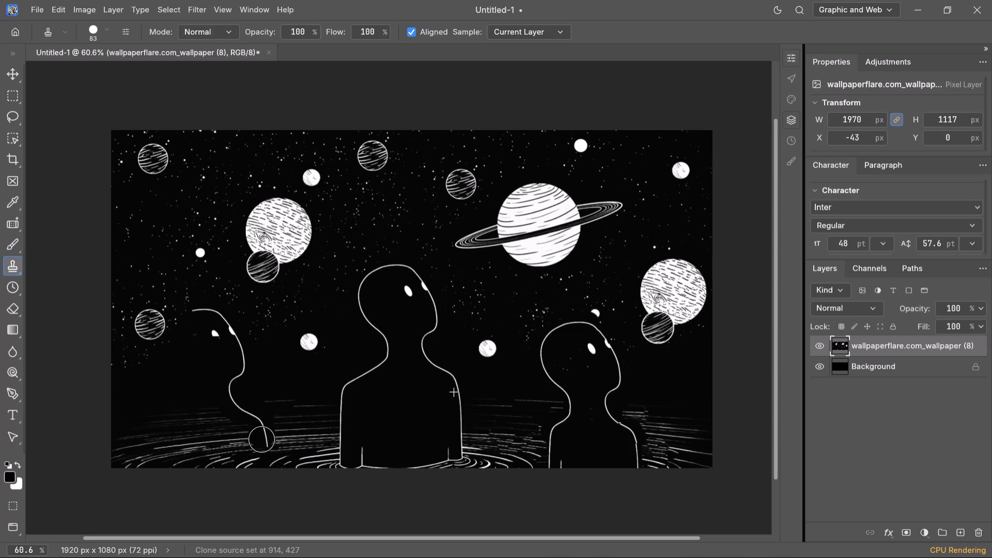
drag(261, 439, 259, 472)
Clone the back of the head, neck, other shoulder and arm onto the second copied figure at the scene's left.
drag(195, 312, 176, 367)
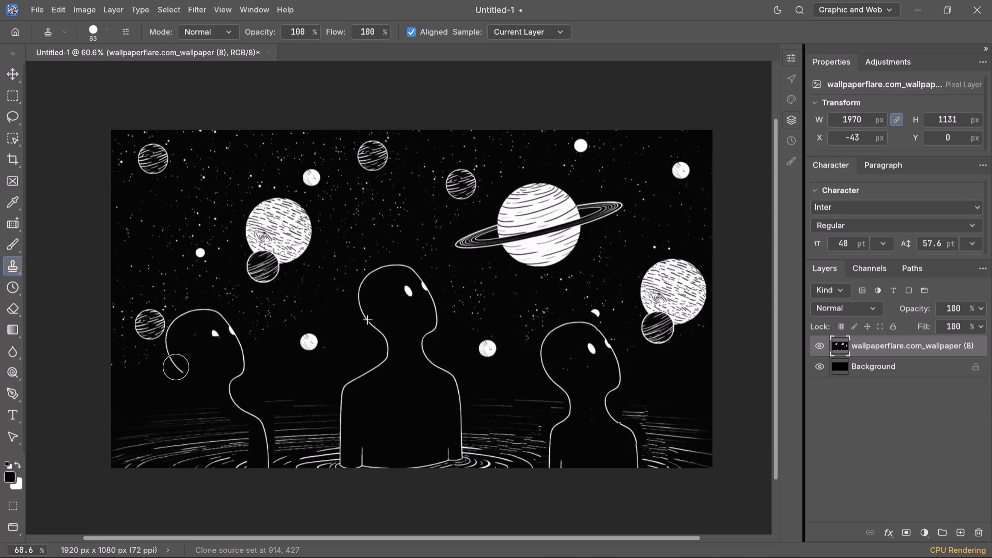
drag(176, 367, 161, 452)
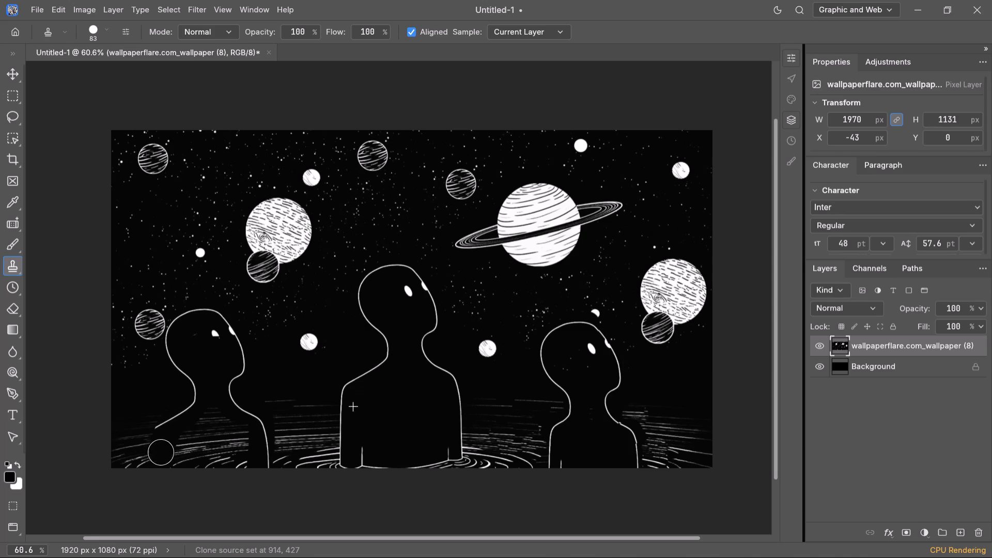
drag(161, 452, 226, 431)
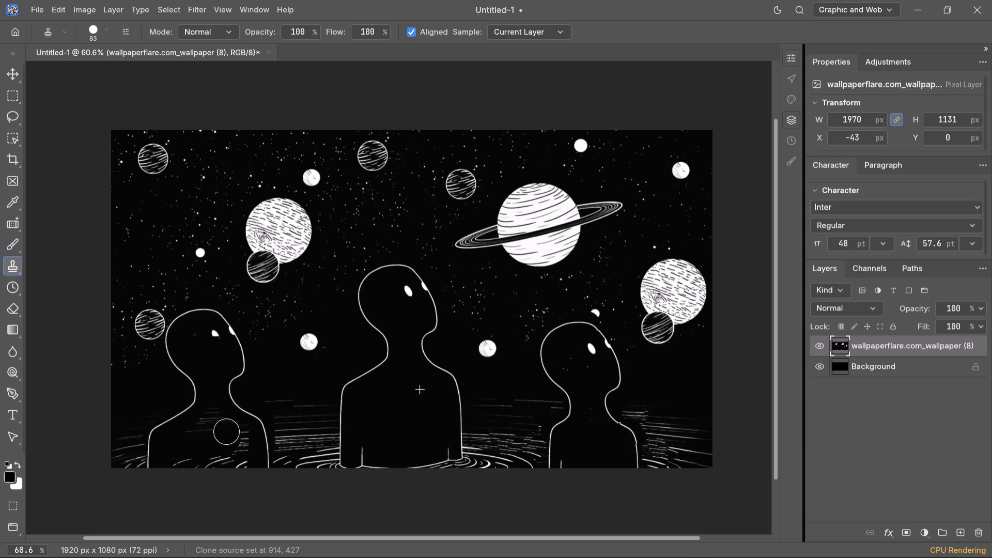
Clone the black interior over the second copy's chest and head, and complete its near eye.
drag(226, 431, 237, 468)
drag(237, 468, 191, 447)
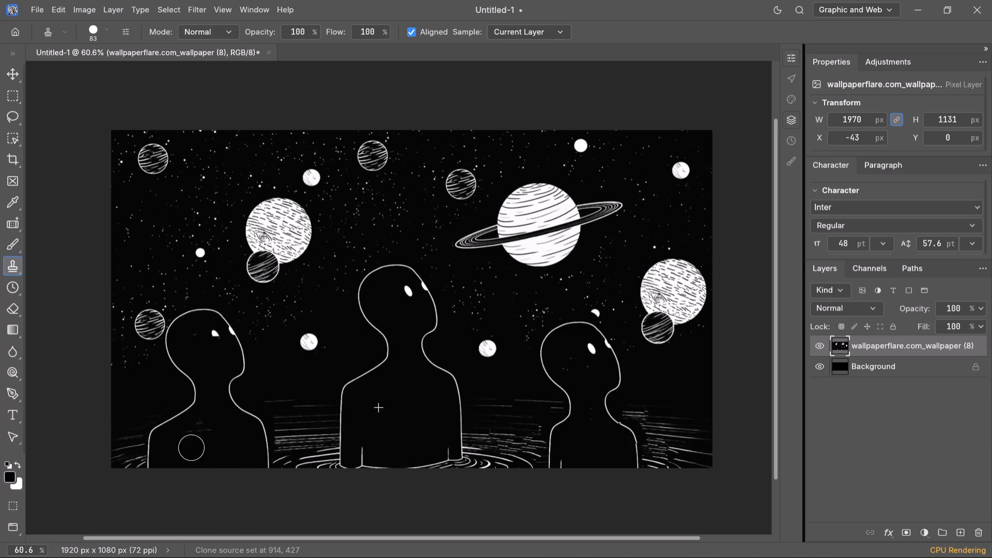
drag(191, 447, 202, 354)
drag(202, 354, 224, 338)
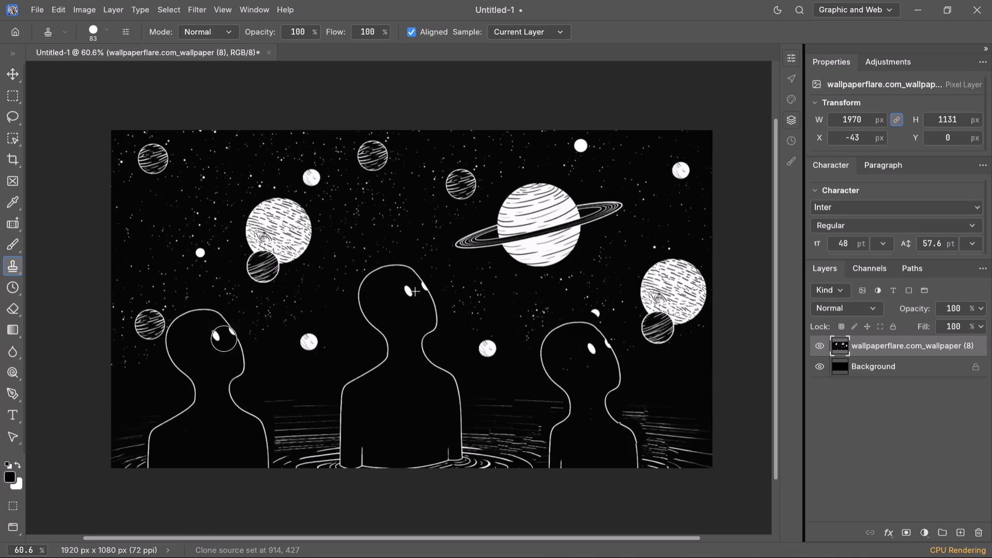
drag(224, 338, 223, 377)
Sample the water ripples between the second copy and the original figure and clone them beside the copy's arm and shoulder.
alt+click(306, 438)
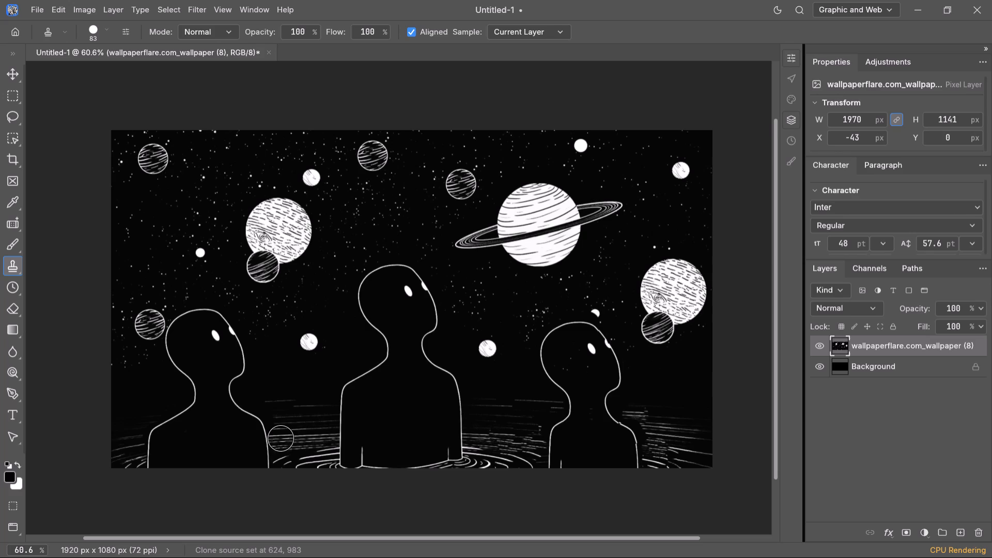
click(281, 438)
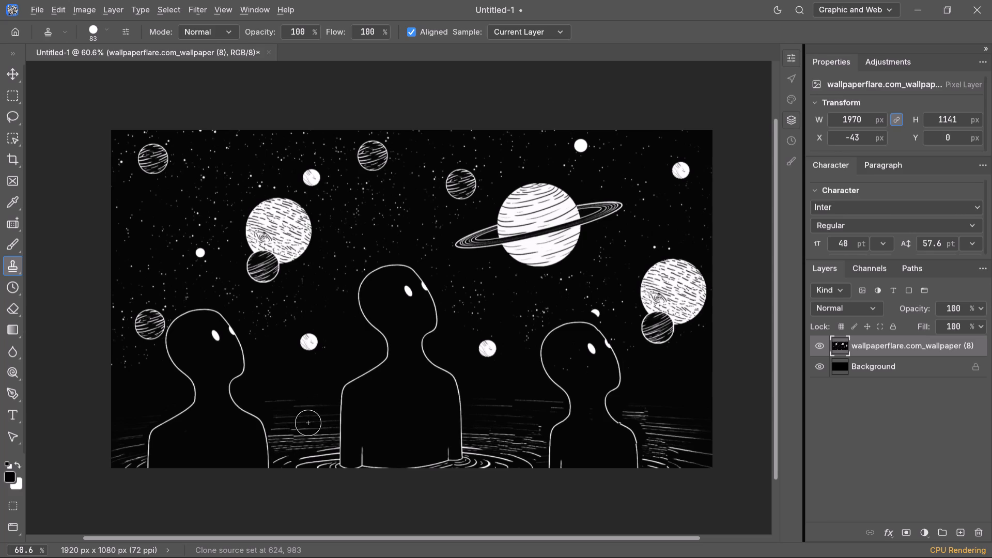
alt+click(308, 422)
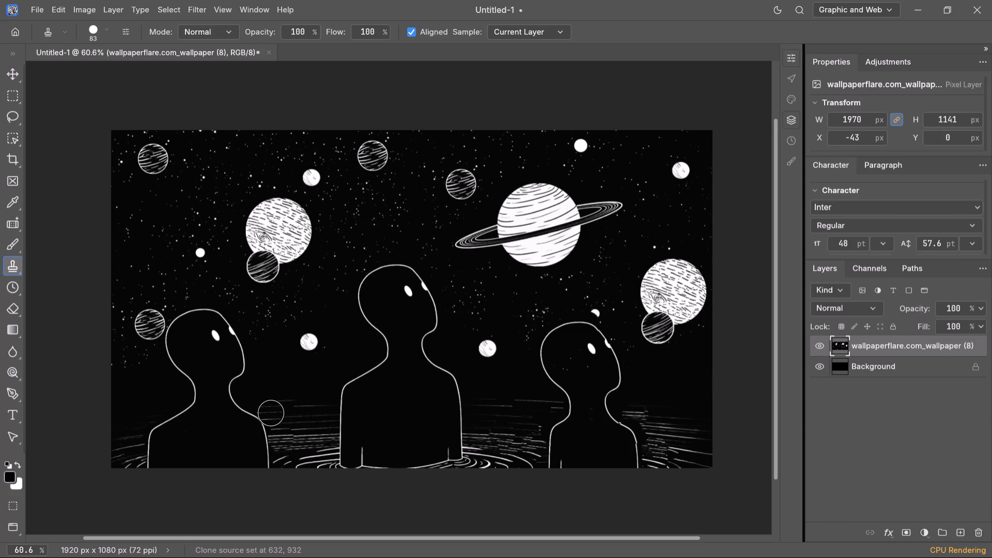
click(273, 412)
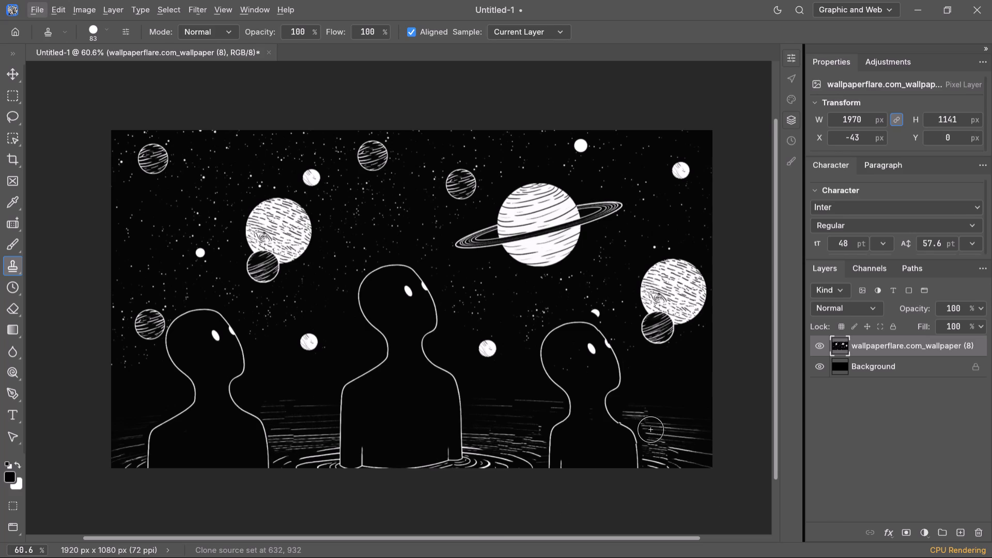
Sample the water ripples near the image's right edge and clone them beside the first copied figure's outer shoulder.
alt+click(664, 432)
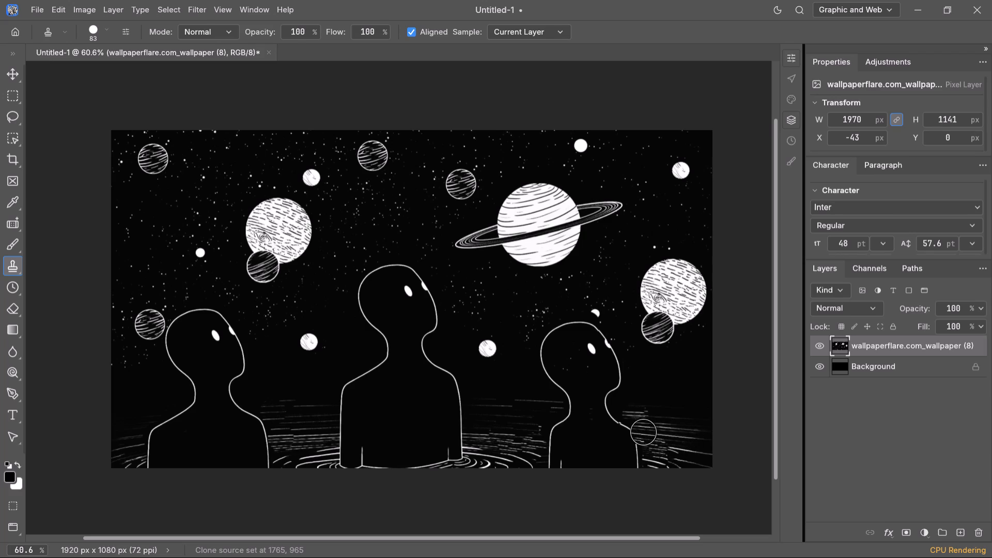
click(646, 429)
Sample the water ripples beside the rightmost copied figure and stamp them next to its outer shoulder.
alt+click(662, 441)
click(657, 420)
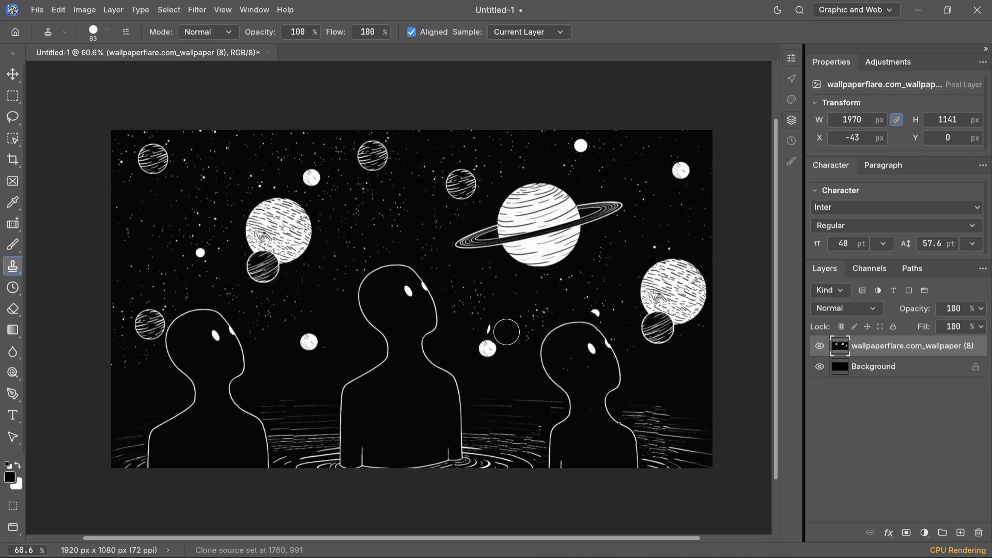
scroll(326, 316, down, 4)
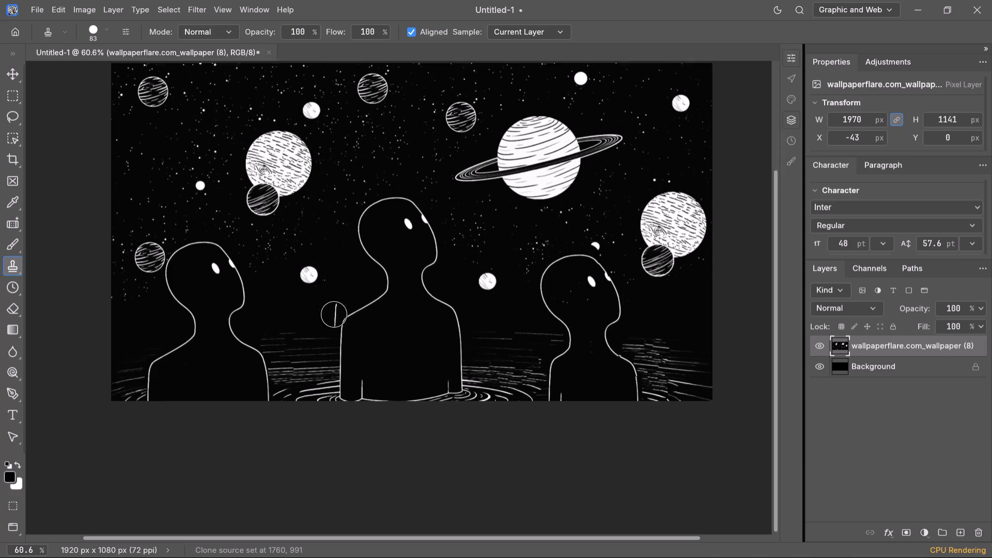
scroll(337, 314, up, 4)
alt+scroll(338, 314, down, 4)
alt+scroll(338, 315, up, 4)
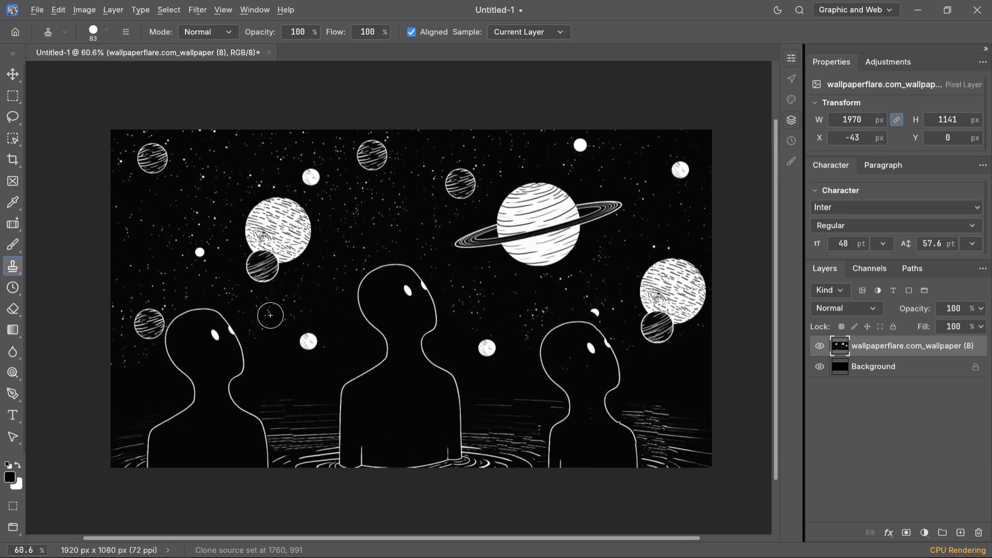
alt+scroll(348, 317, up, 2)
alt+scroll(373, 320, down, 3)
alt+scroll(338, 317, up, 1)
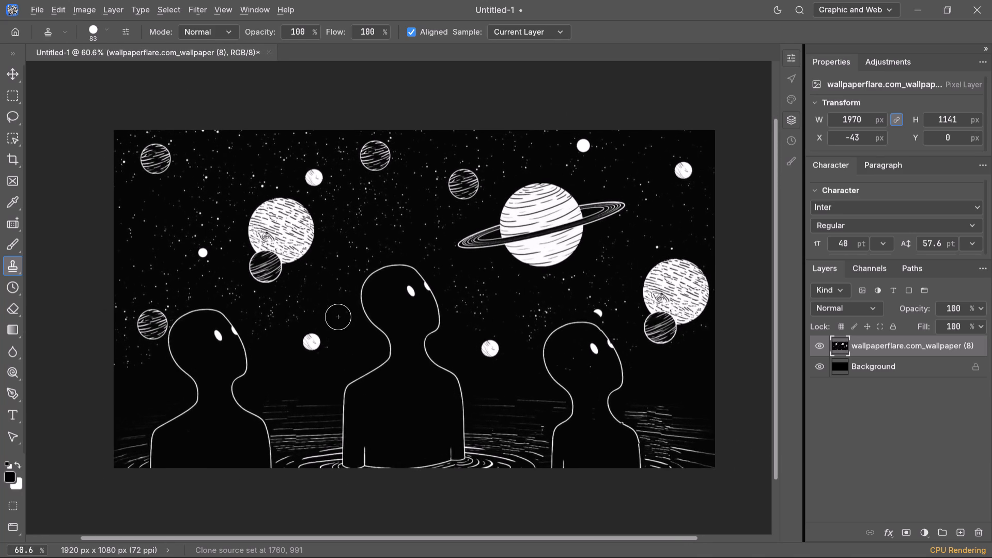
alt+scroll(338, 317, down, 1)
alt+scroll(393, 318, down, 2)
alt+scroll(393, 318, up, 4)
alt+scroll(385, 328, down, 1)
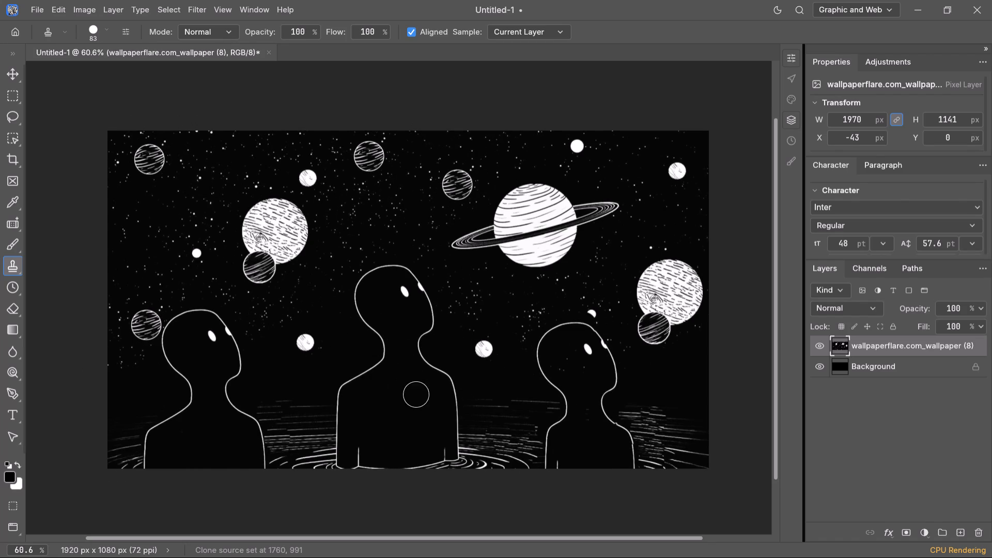
Sample the original figure's neck outline and clone wider shoulders and arms onto the rightmost copied figure.
alt+click(384, 348)
drag(567, 406, 531, 461)
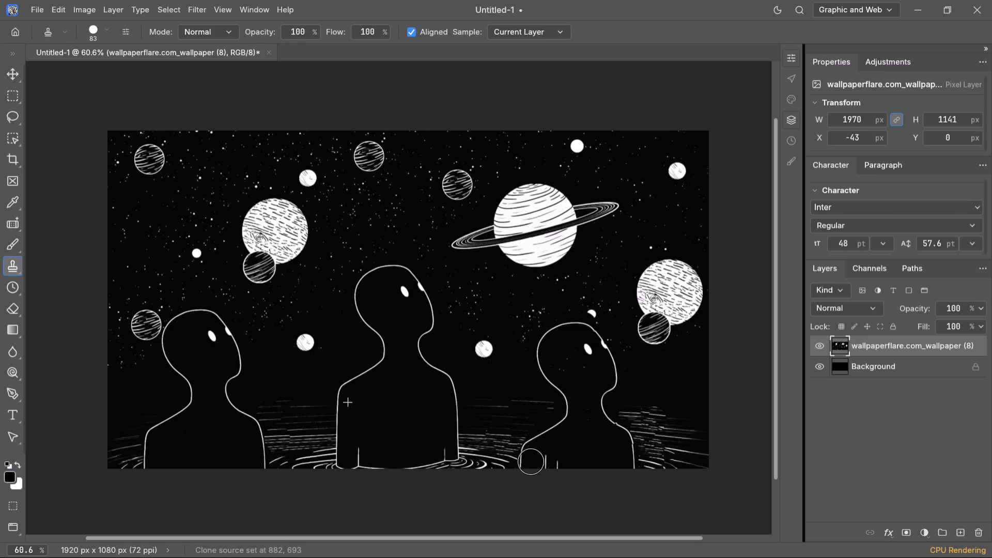
drag(531, 461, 637, 454)
drag(637, 454, 637, 436)
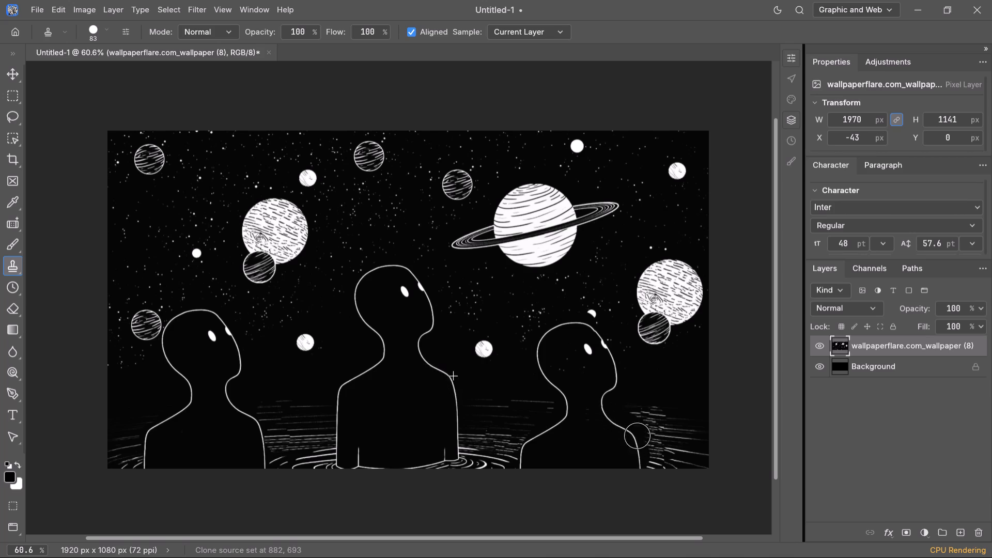
drag(637, 436, 639, 468)
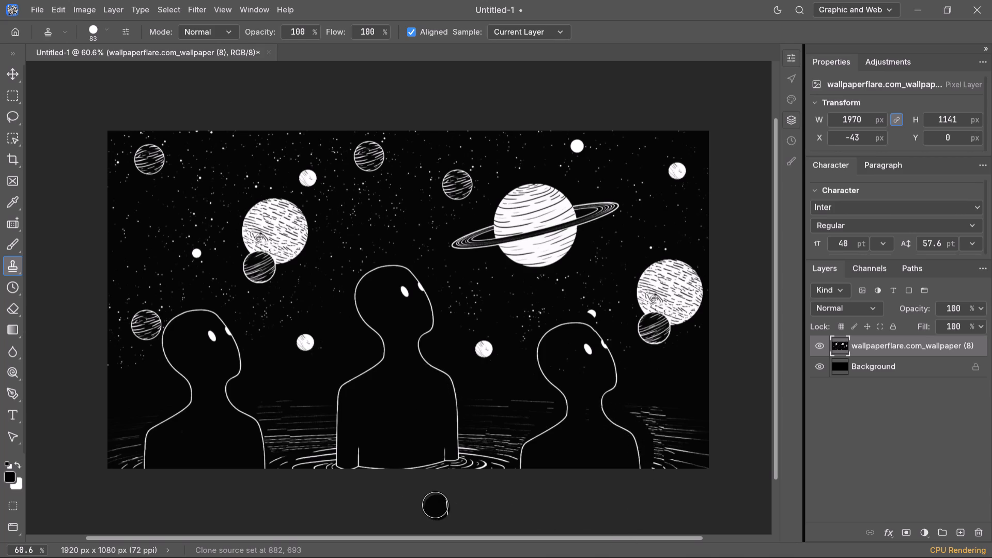
Sample water ripples beside the original figure's arm and clone them next to the rightmost copy's outer arm and shoulder.
alt+click(478, 435)
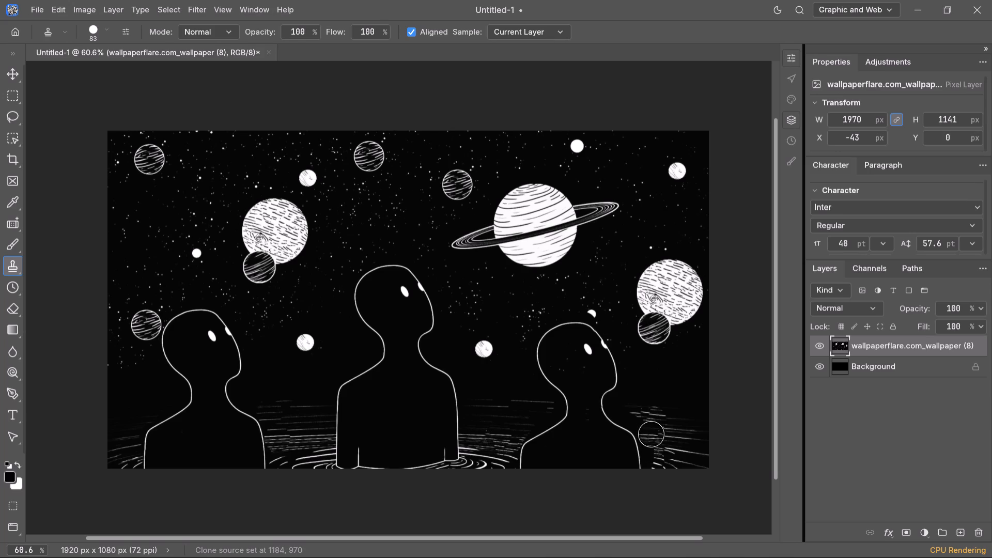
click(650, 433)
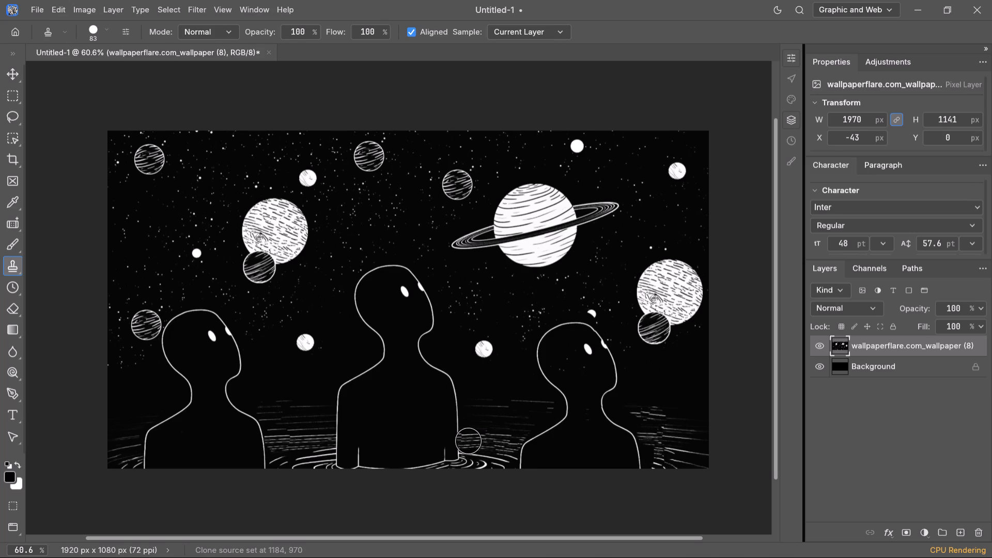
alt+click(469, 441)
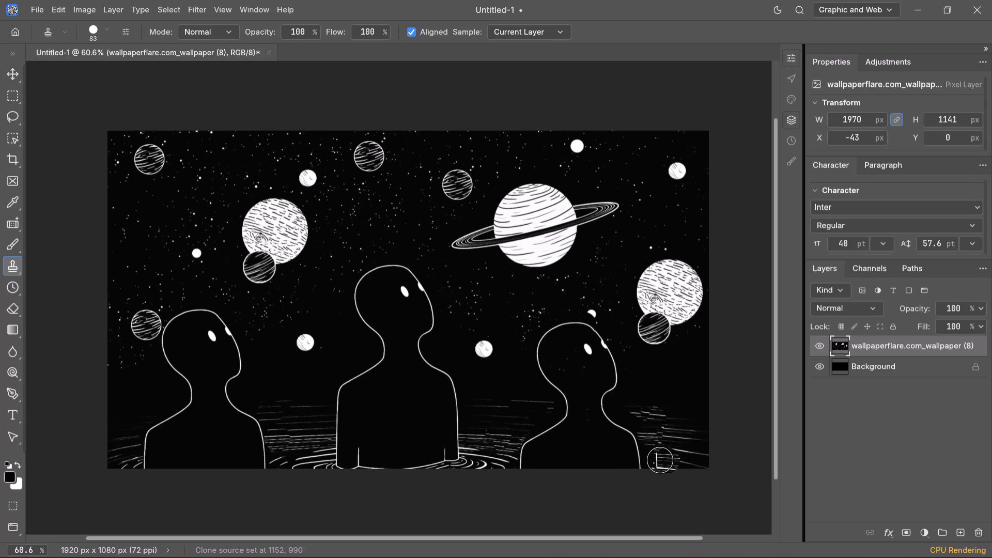
click(648, 457)
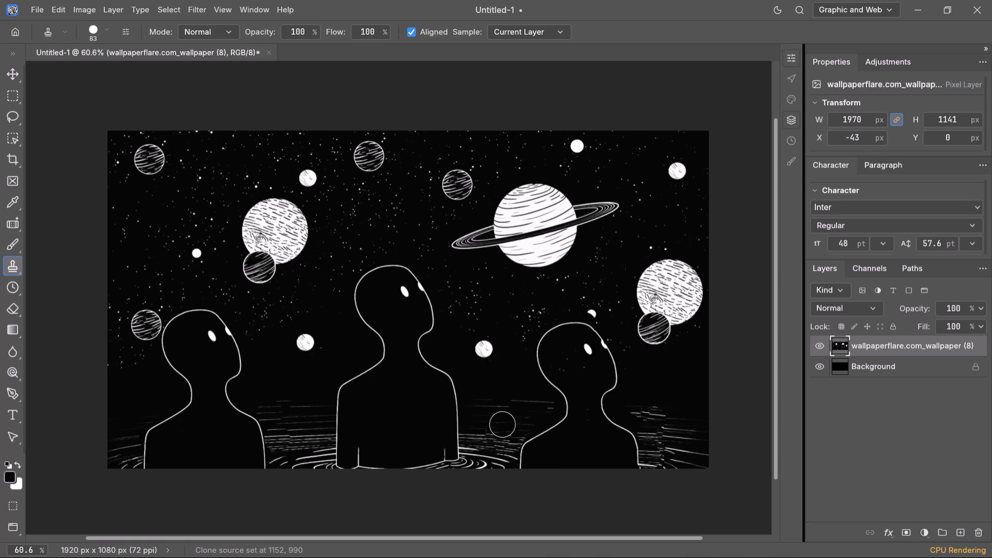
alt+click(500, 410)
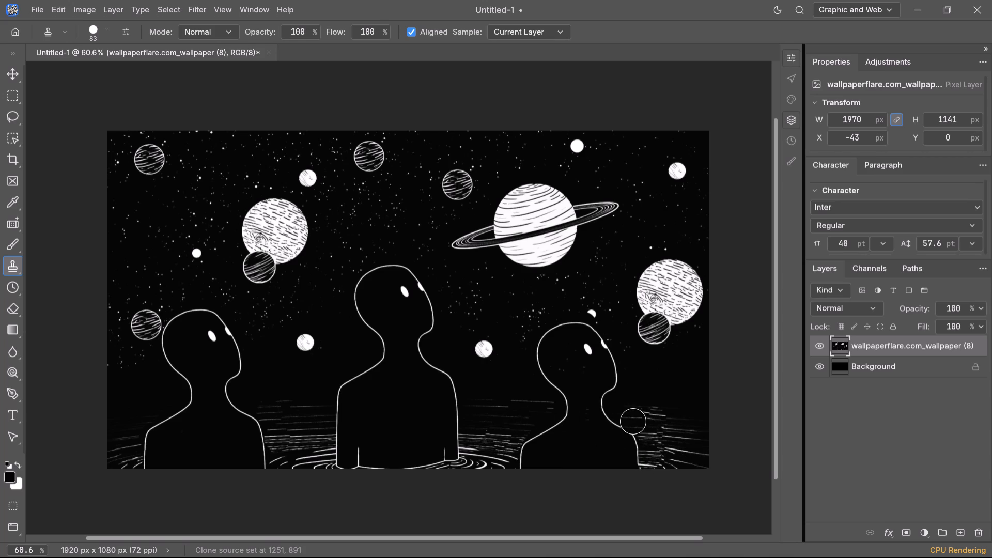
click(635, 417)
Sample the black interior of the original figure's head and clone it over the specks in the rightmost copy's head.
alt+click(383, 303)
drag(564, 361, 583, 372)
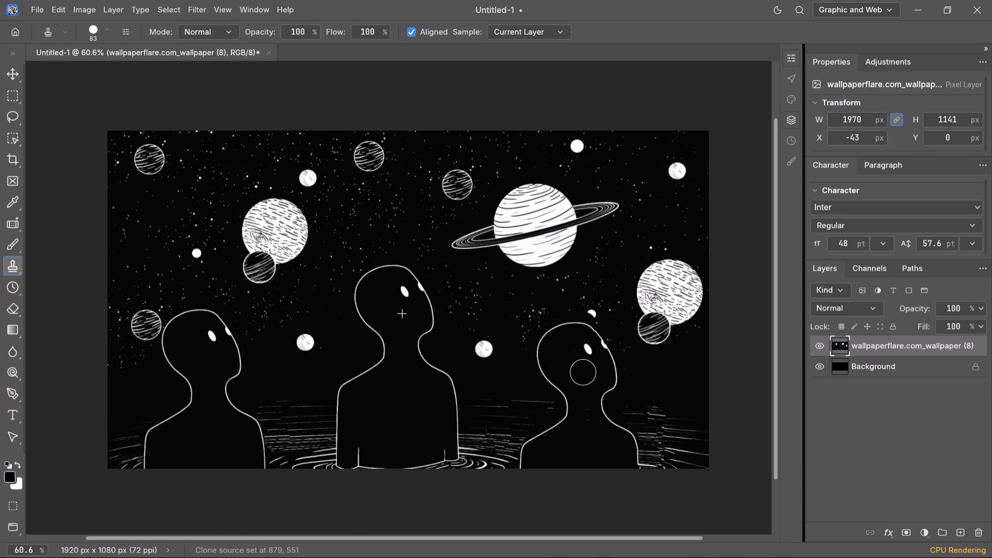
drag(583, 372, 584, 373)
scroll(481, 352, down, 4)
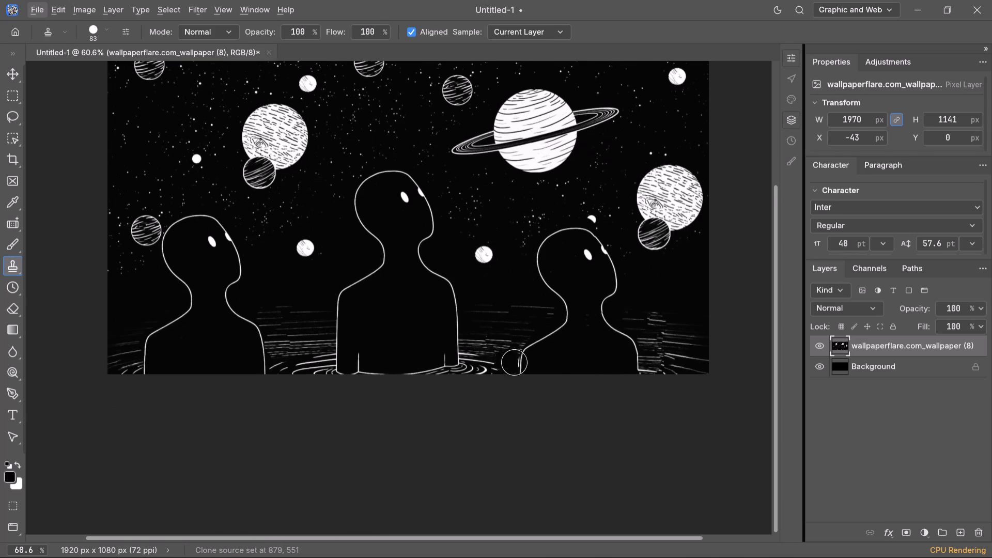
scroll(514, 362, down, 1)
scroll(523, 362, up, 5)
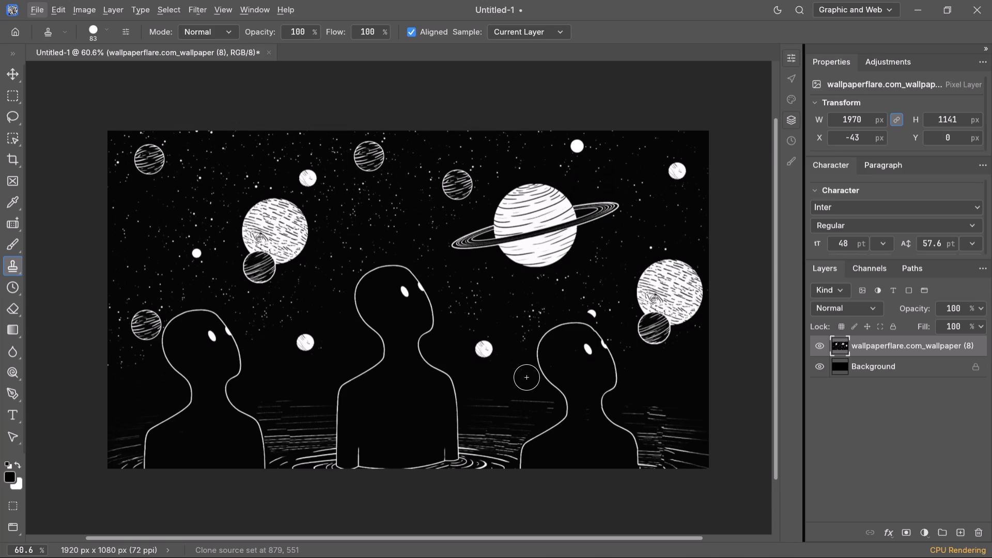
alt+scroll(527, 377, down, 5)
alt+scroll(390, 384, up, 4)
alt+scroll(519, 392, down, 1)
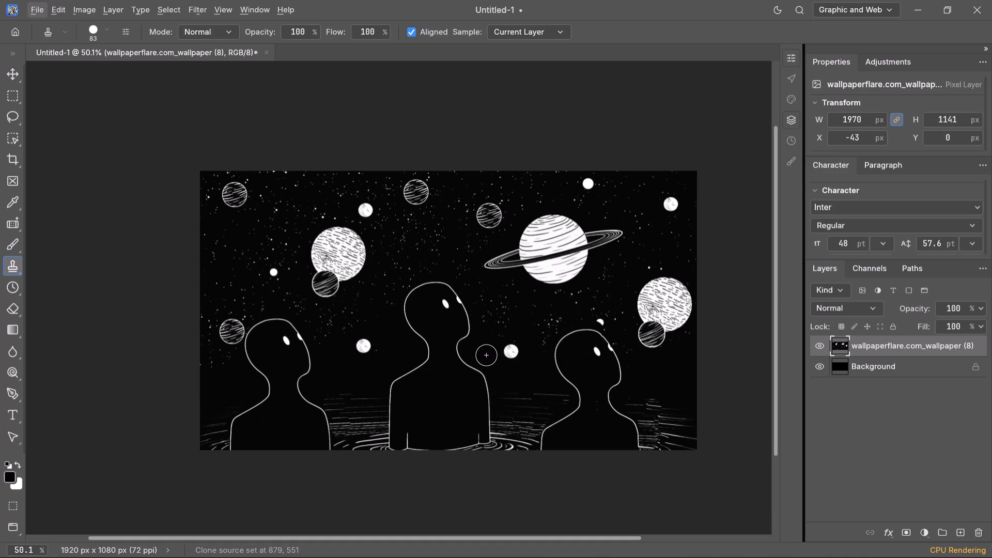
Sample the dark sky between the original figure and the small planet, and stamp it over the figure's lower edge.
alt+drag(488, 341, 475, 346)
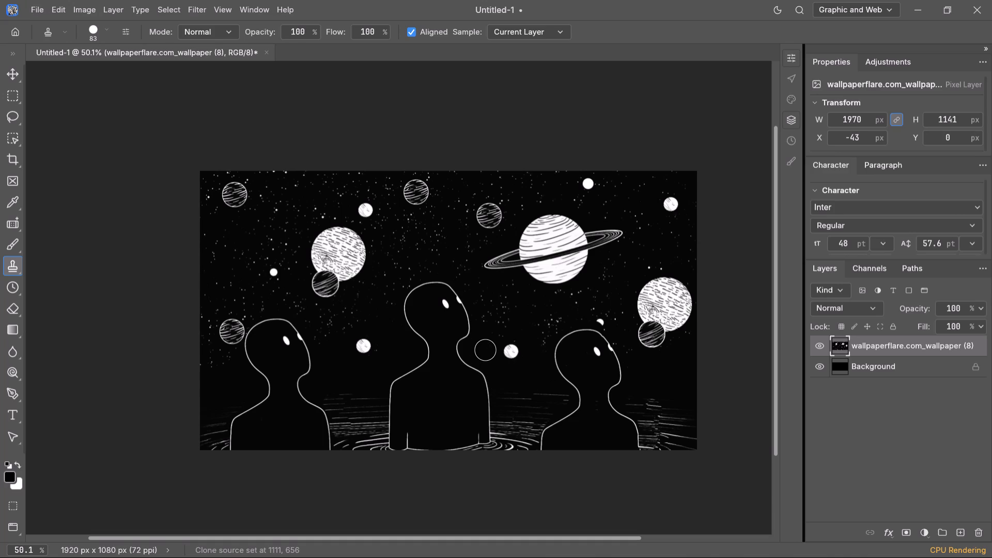
alt+right_click(485, 349)
click(430, 467)
Move the space scene layer to X -37 px, Y -36 px.
ctrl+drag(490, 329, 446, 319)
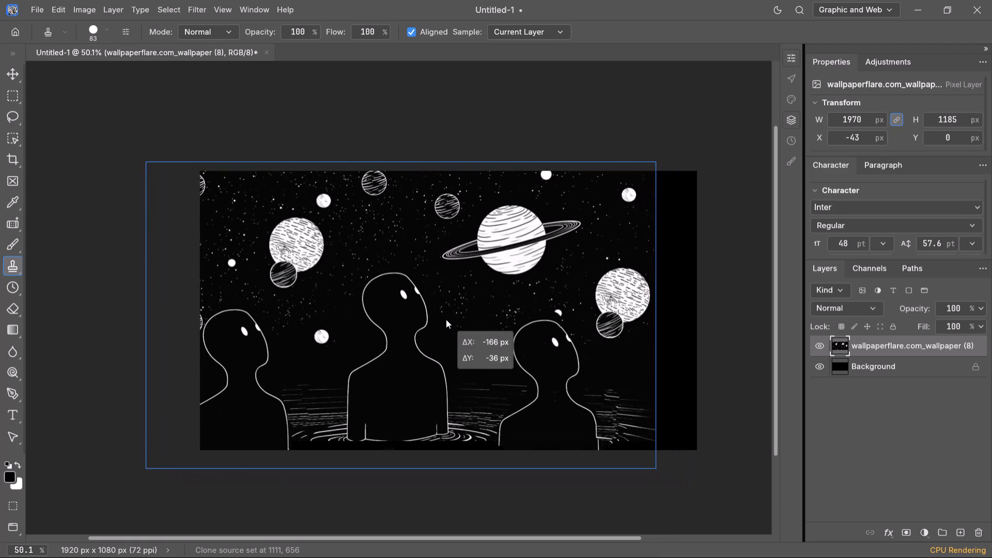
ctrl+drag(446, 319, 493, 303)
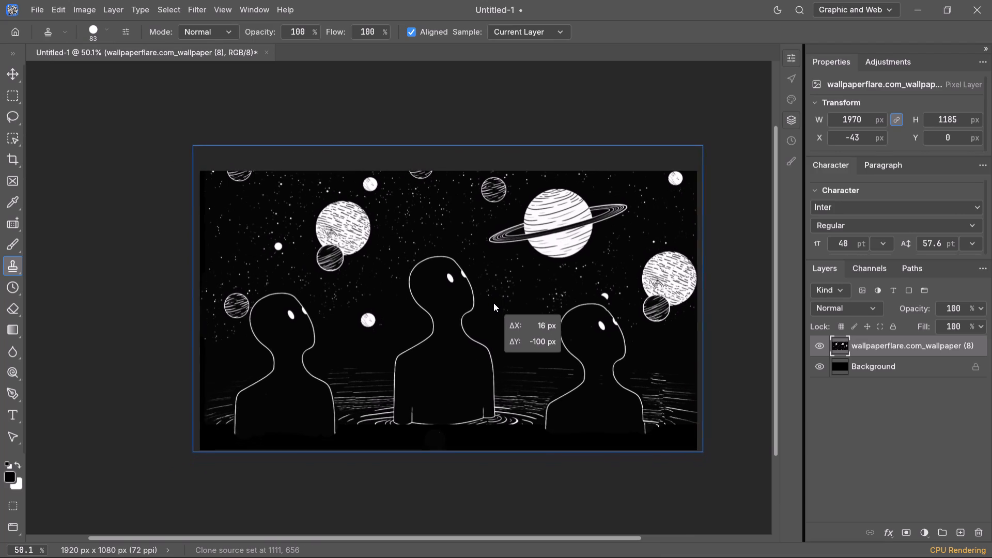
ctrl+drag(493, 303, 491, 319)
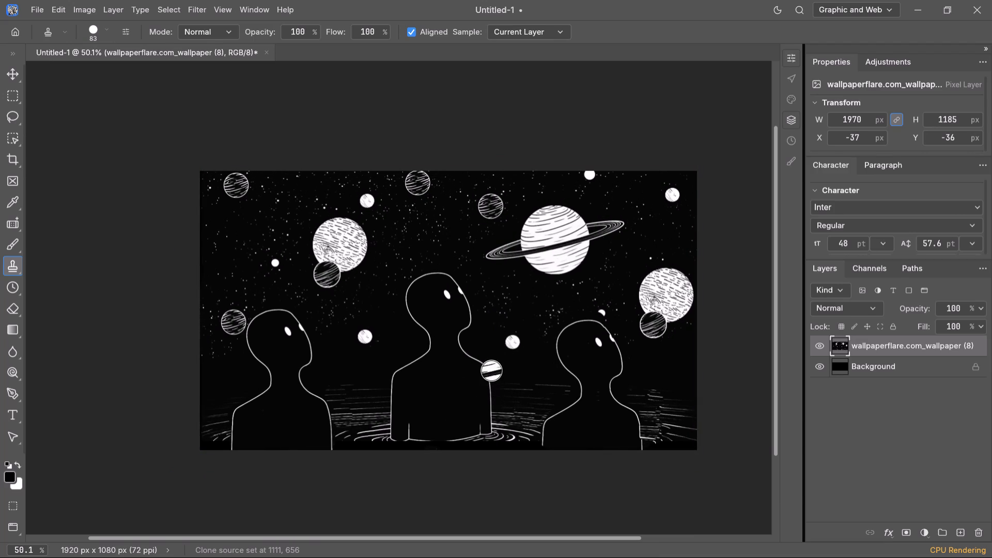
Clone a strip of the ringed planet's striped surface over the original figure's shoulder beside the small planet.
shift+click(503, 340)
shift+drag(484, 303, 457, 270)
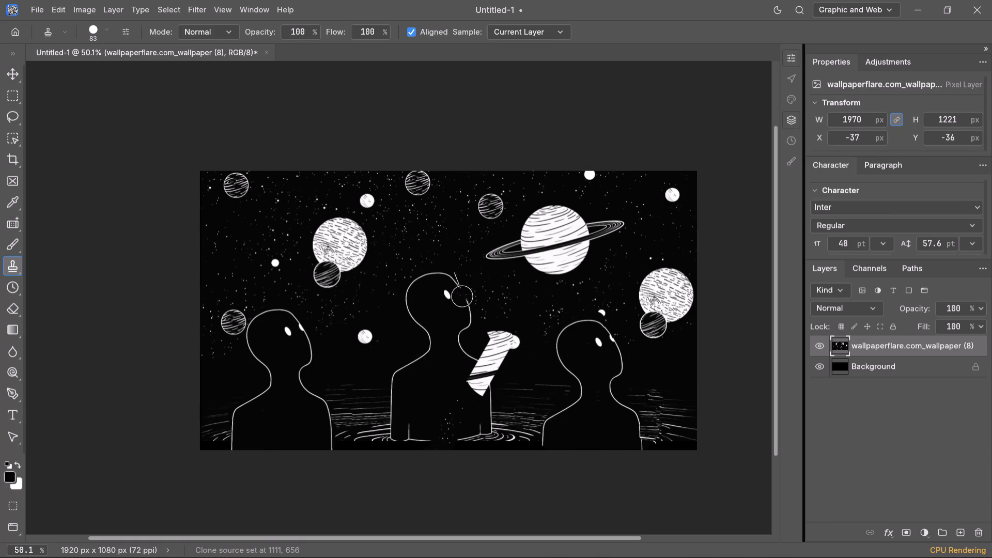
Sample the top of the rightmost copy's head and clone its head and eyes over the original figure's face.
alt+click(576, 325)
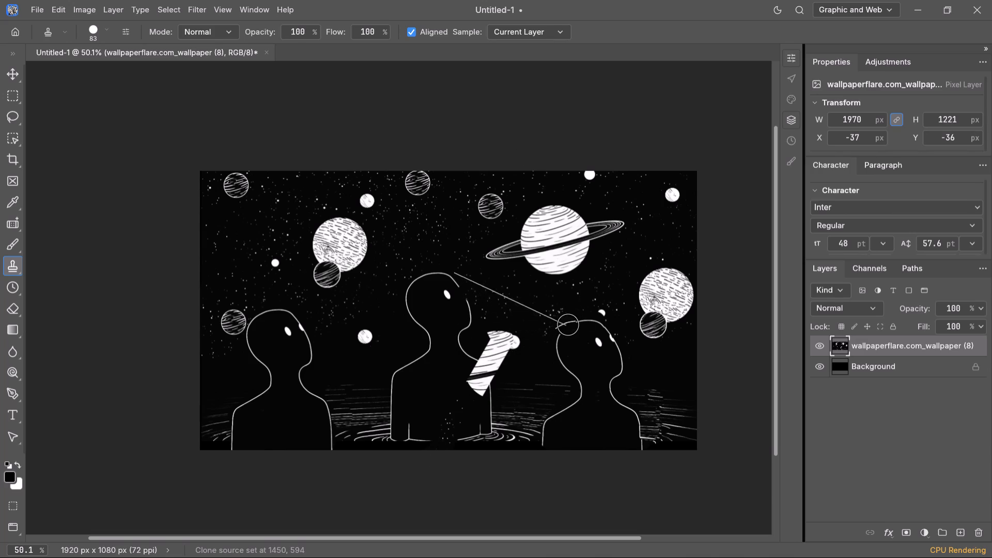
shift+drag(617, 325, 484, 300)
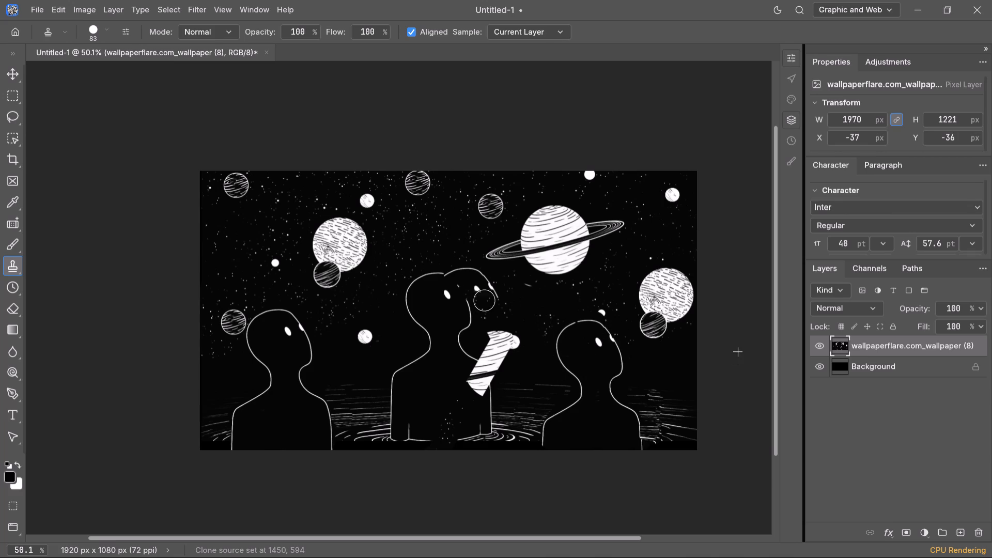
shift+drag(484, 300, 480, 302)
Stamp small cloned patches between the large textured planet and the original figure's head.
key(s)
key(s)
key(s)
key(s)
key(s)
key(s)
key(s)
key(s)
key(s)
key(s)
key(s)
key(s)
key(s)
key(s)
key(s)
key(s)
key(s)
key(s)
key(s)
key(s)
click(364, 280)
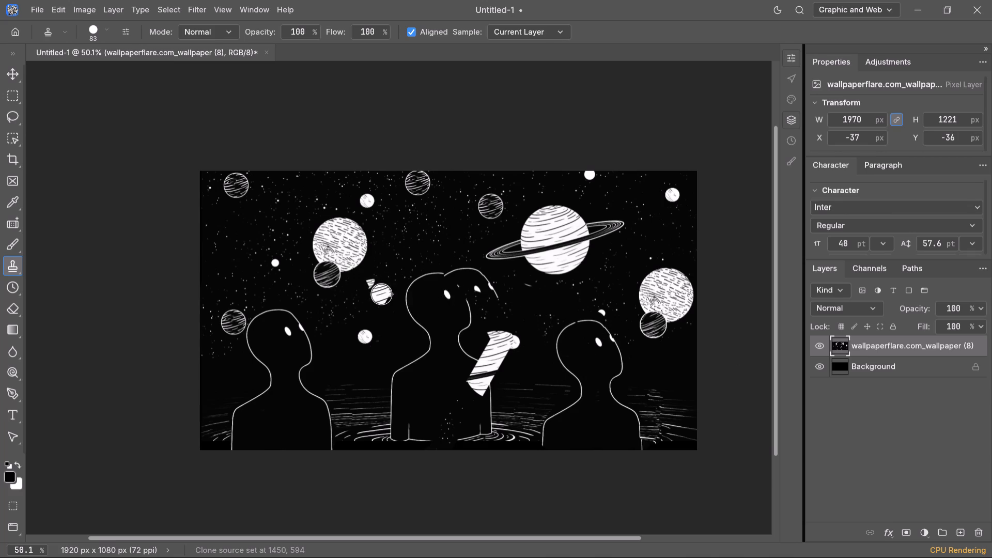
right_click(381, 294)
click(354, 269)
Clone head outlines and striped planet pieces in broad strokes over the large textured planet and the original figure's head.
key(s)
key(s)
key(s)
key(s)
key(s)
key(s)
key(s)
key(s)
key(s)
key(s)
key(s)
key(s)
key(s)
key(s)
key(s)
key(s)
key(s)
key(s)
key(s)
key(s)
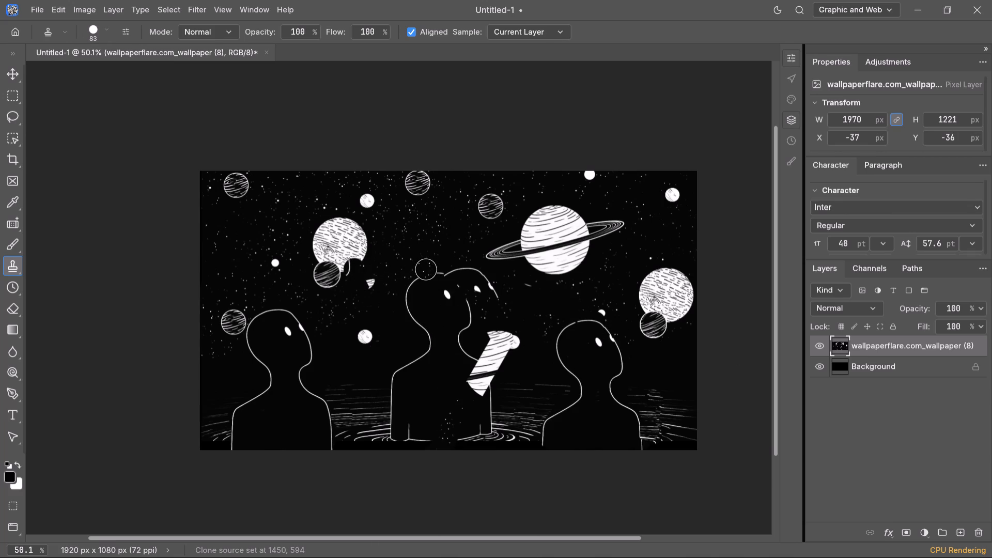
click(444, 259)
drag(438, 263, 389, 246)
drag(389, 246, 369, 294)
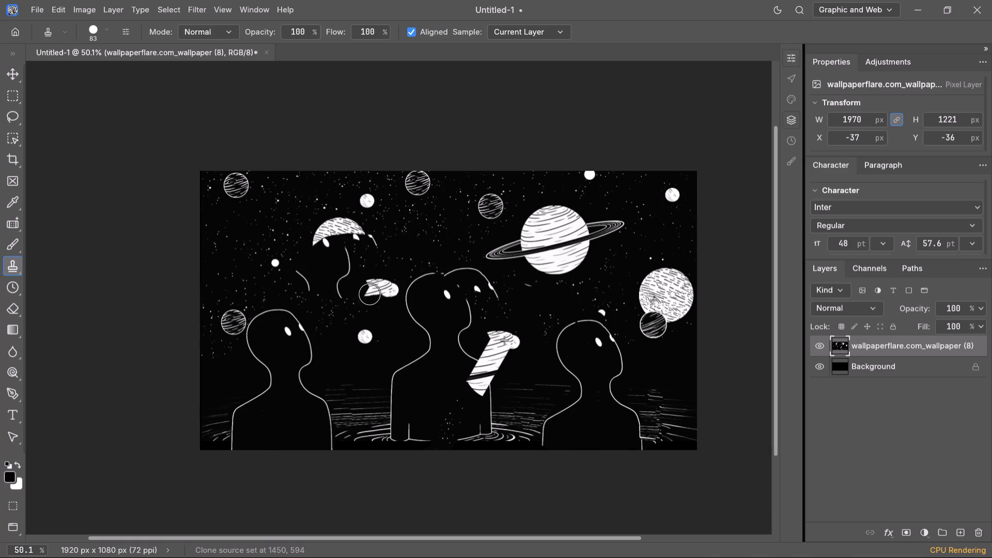
drag(369, 294, 337, 250)
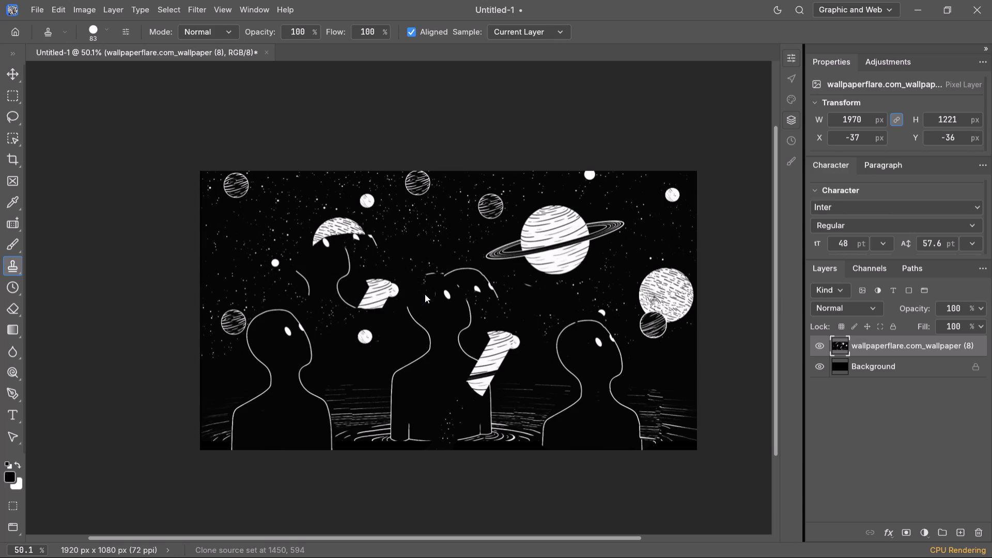
Undo the recent clone strokes over the planets and original figure, back through the wallpaper layer's last move.
key(ctrl+z)
key(ctrl+z)
key(ctrl+z)
key(ctrl+z)
key(ctrl+z)
key(ctrl+z)
key(ctrl+z)
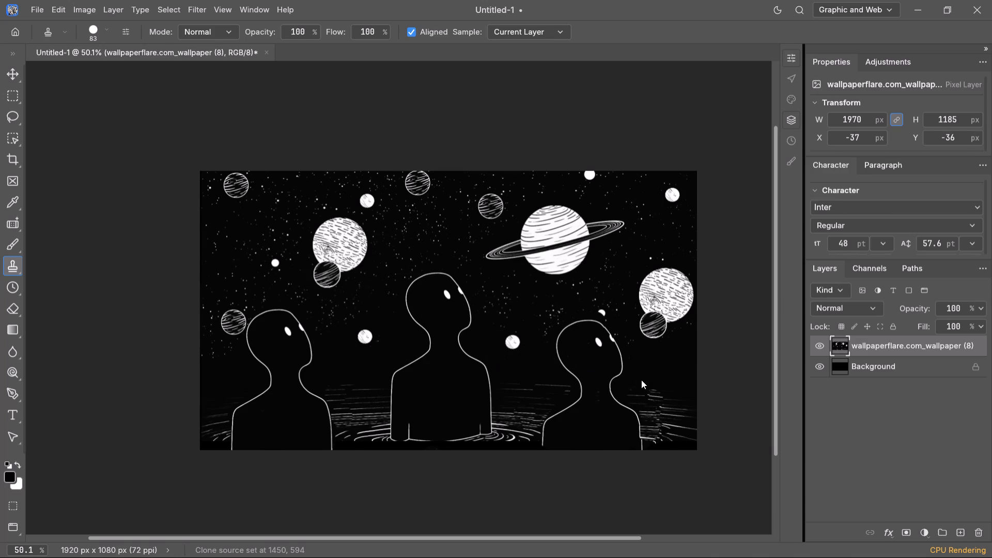
key(ctrl+z)
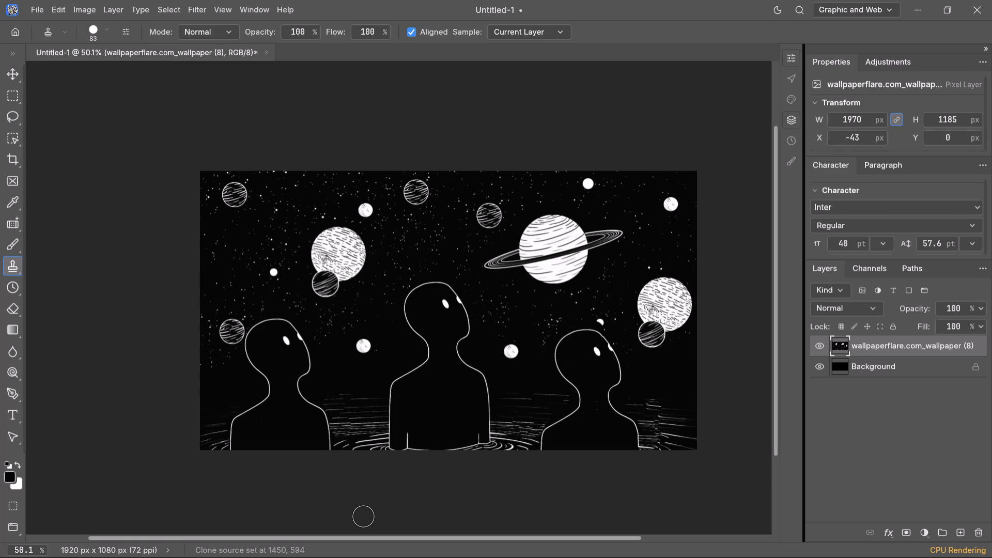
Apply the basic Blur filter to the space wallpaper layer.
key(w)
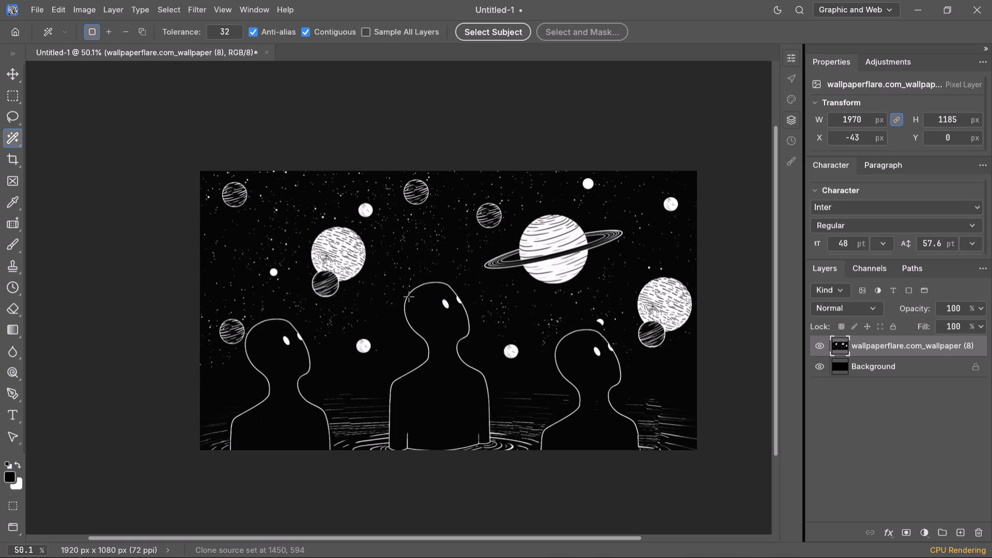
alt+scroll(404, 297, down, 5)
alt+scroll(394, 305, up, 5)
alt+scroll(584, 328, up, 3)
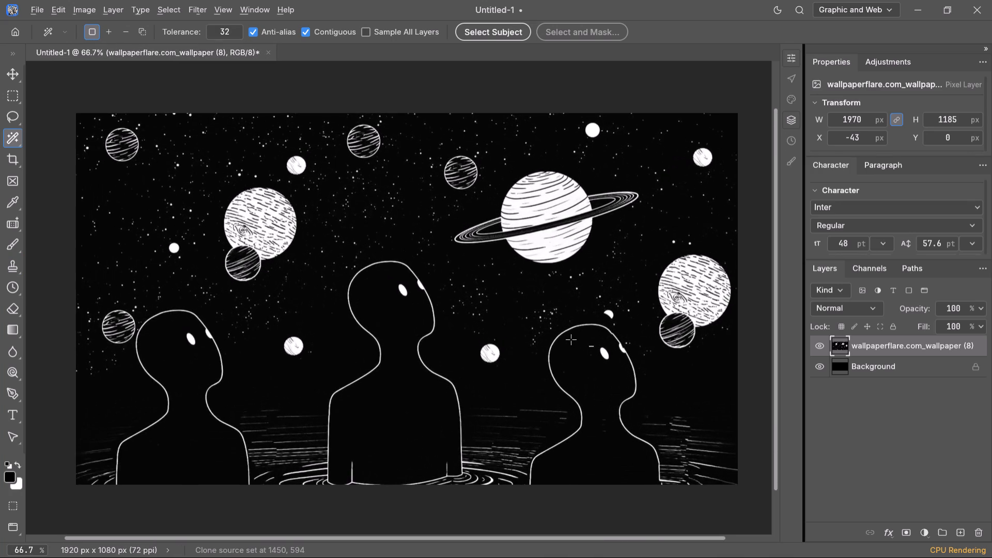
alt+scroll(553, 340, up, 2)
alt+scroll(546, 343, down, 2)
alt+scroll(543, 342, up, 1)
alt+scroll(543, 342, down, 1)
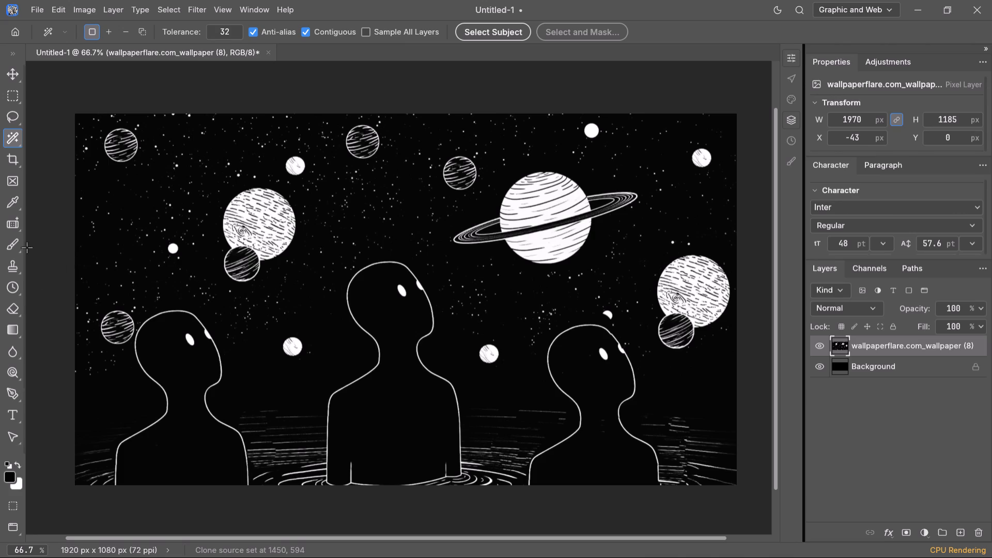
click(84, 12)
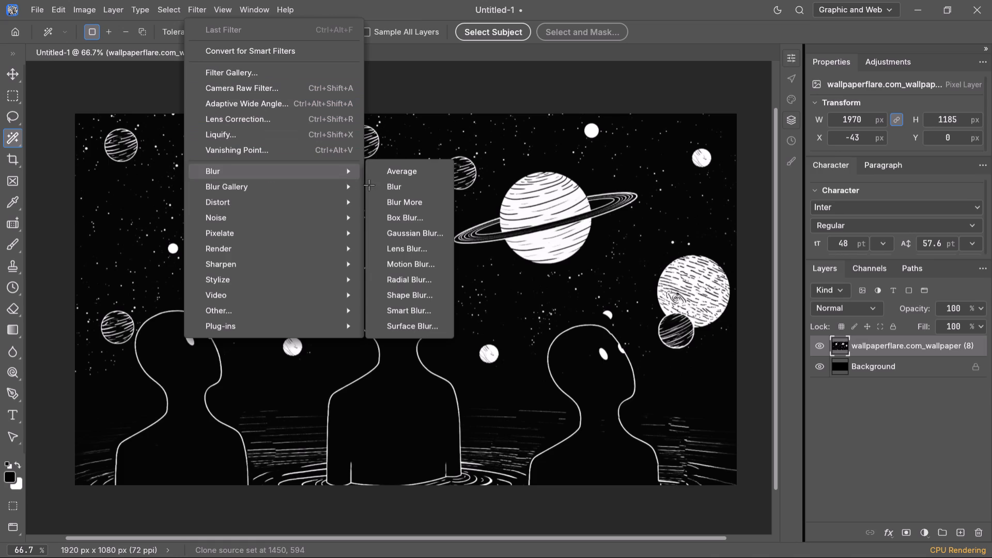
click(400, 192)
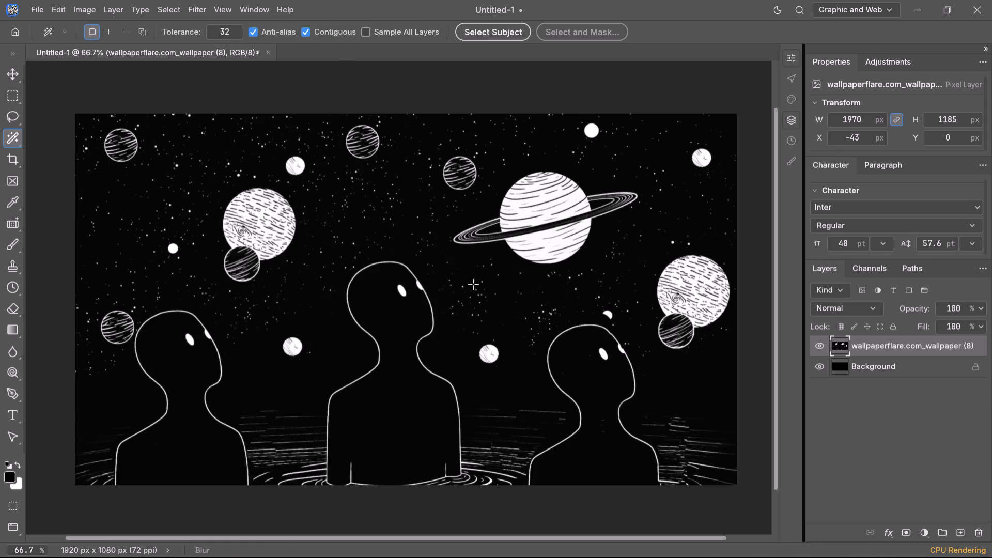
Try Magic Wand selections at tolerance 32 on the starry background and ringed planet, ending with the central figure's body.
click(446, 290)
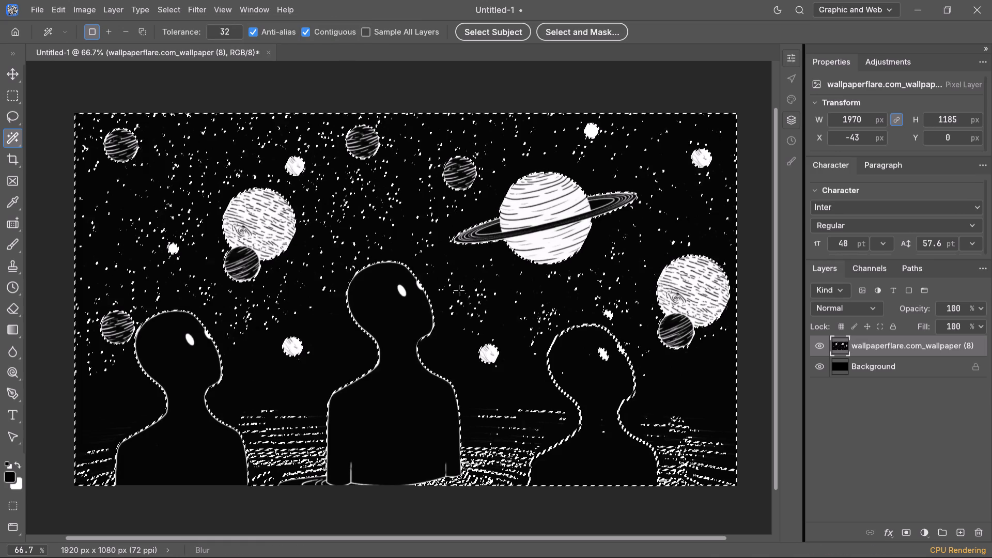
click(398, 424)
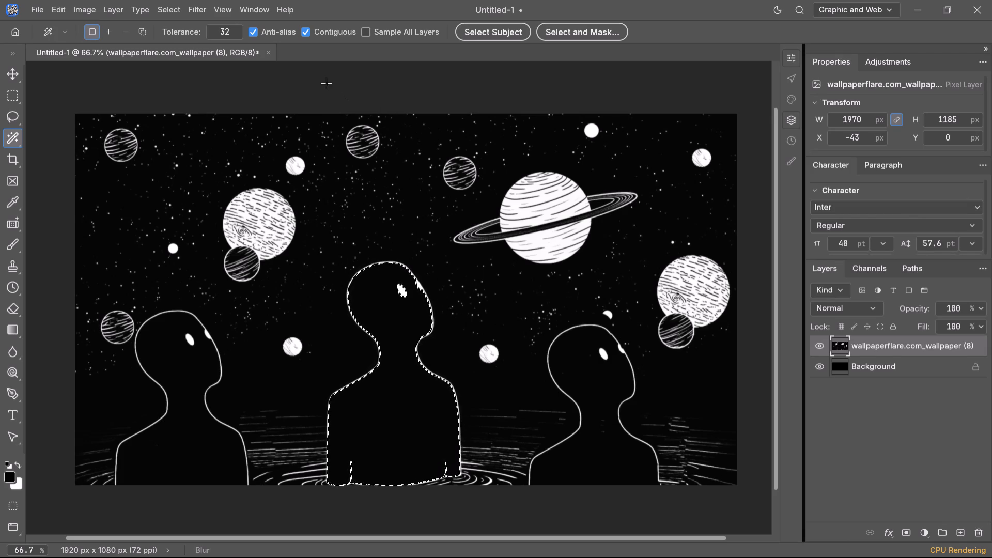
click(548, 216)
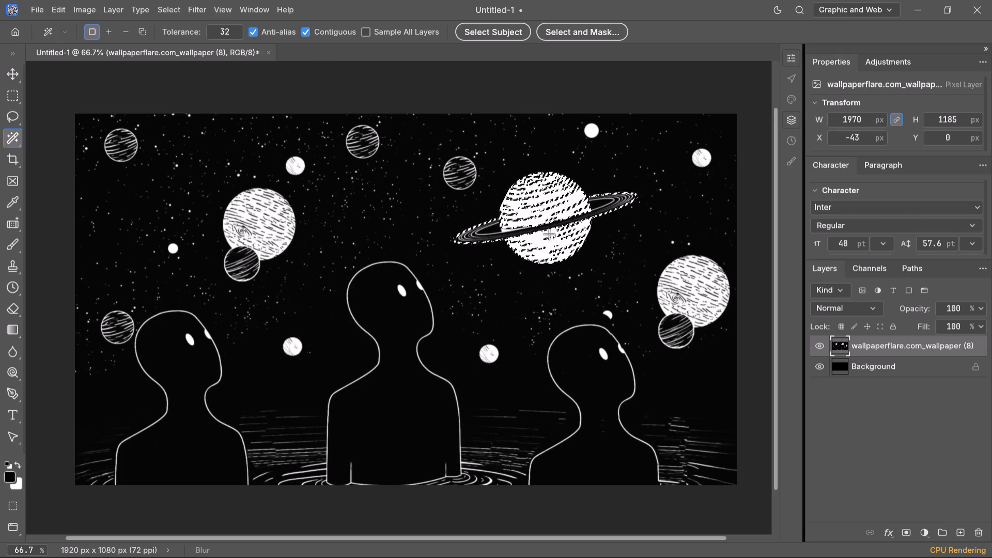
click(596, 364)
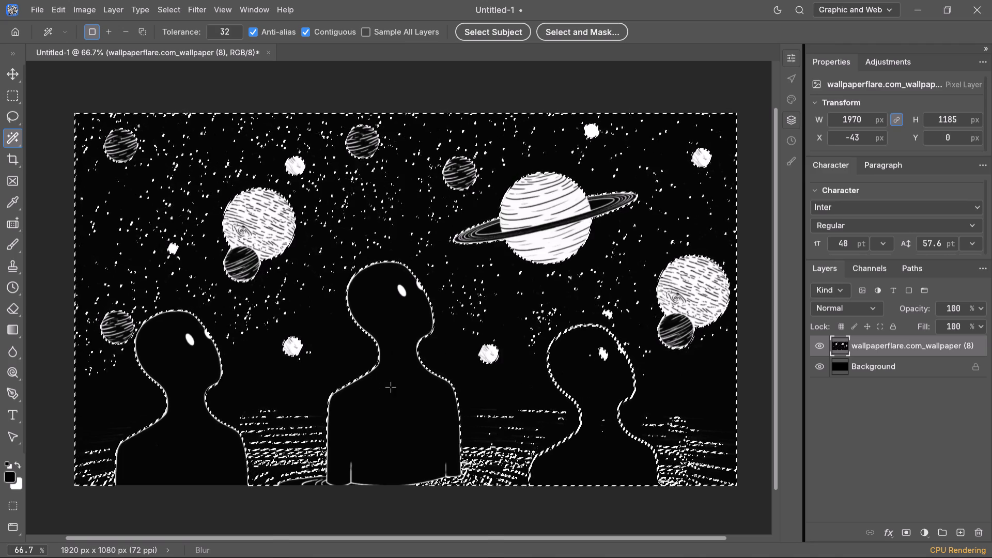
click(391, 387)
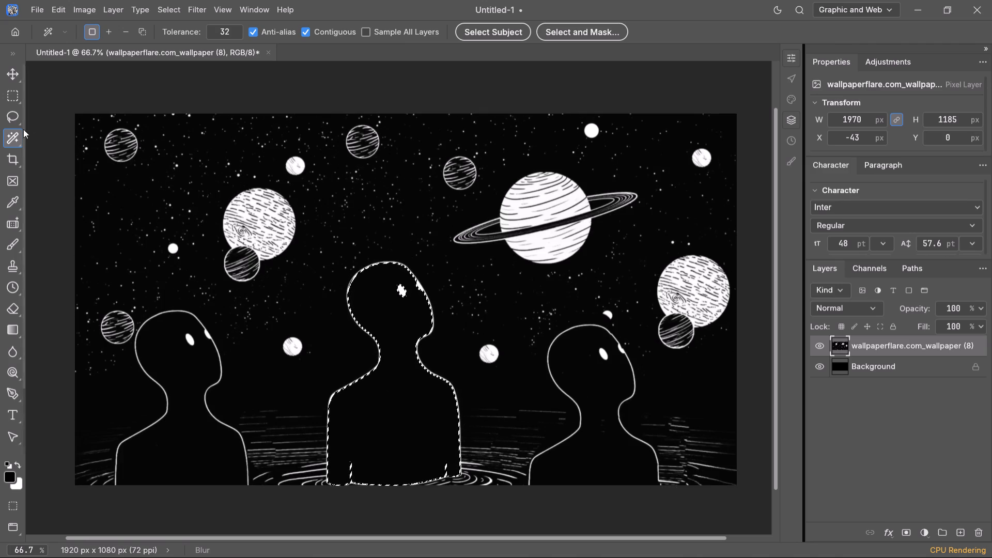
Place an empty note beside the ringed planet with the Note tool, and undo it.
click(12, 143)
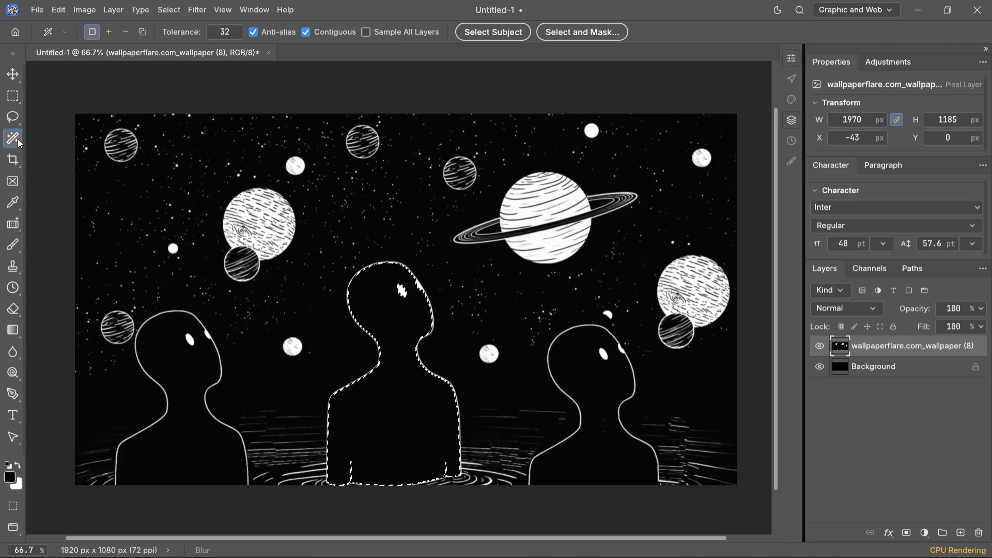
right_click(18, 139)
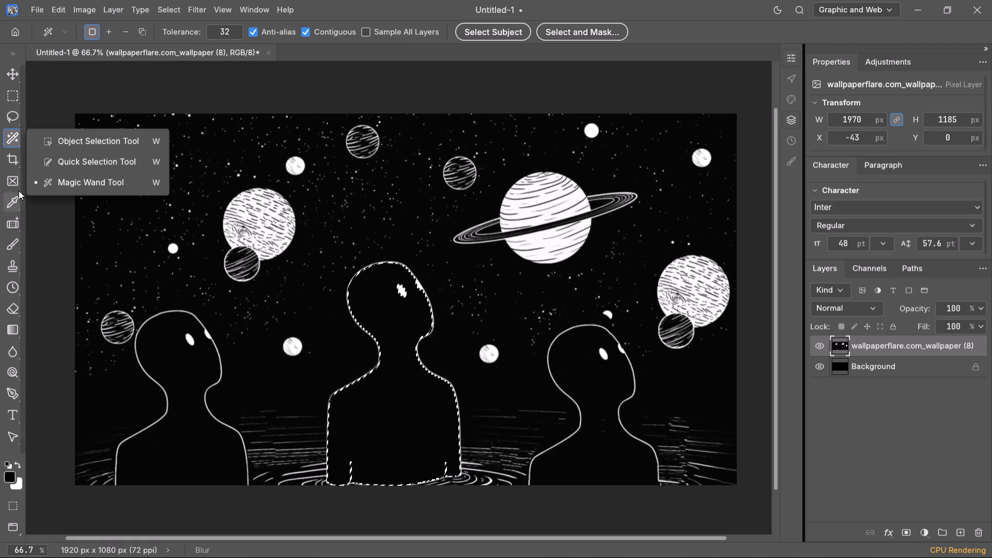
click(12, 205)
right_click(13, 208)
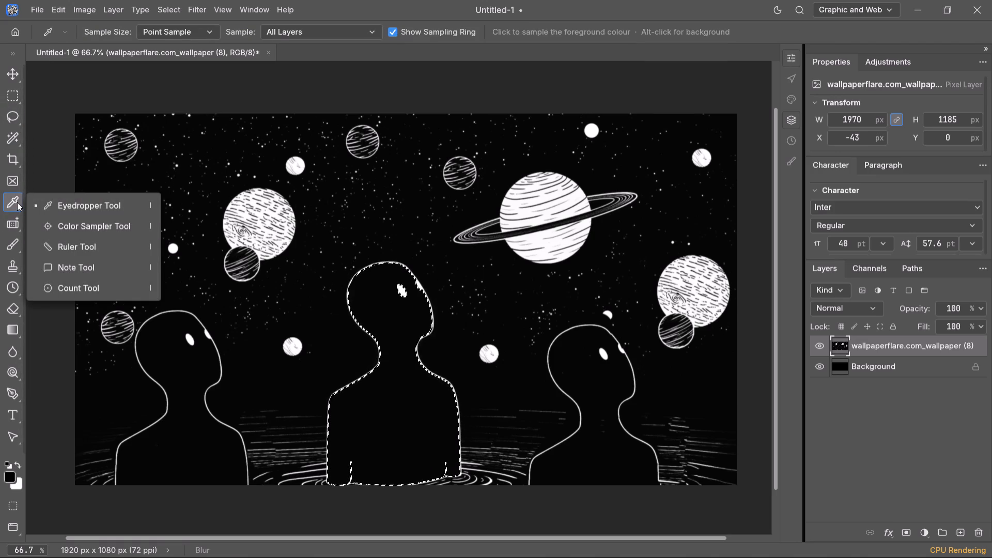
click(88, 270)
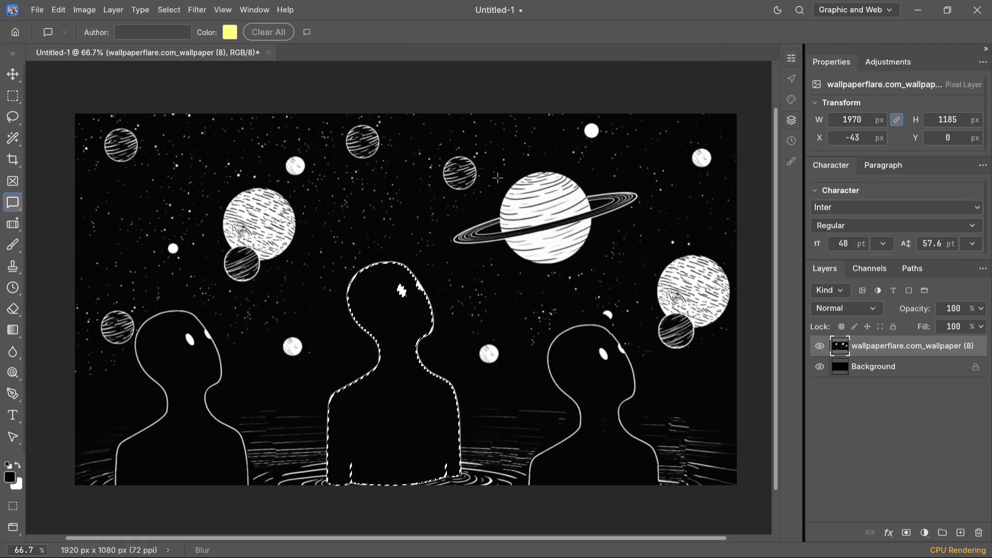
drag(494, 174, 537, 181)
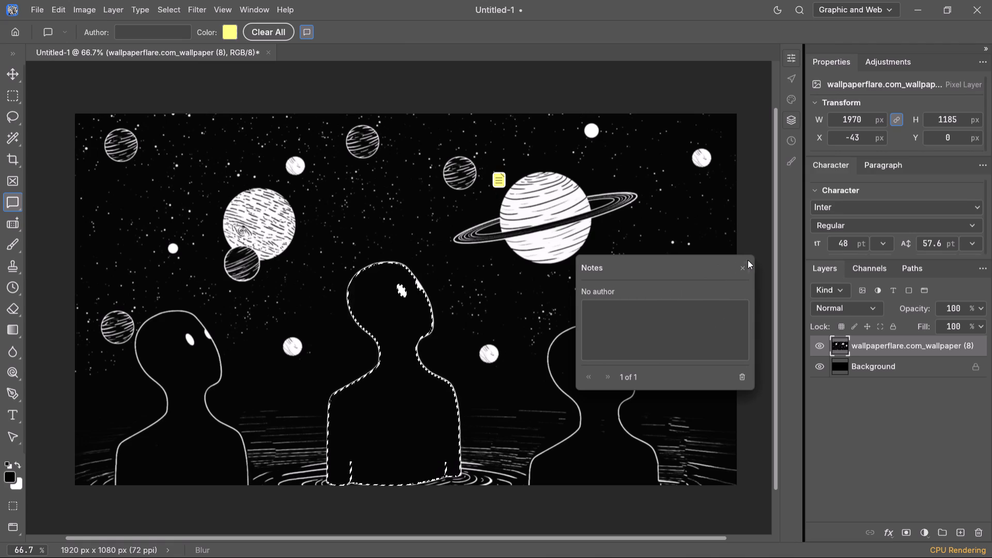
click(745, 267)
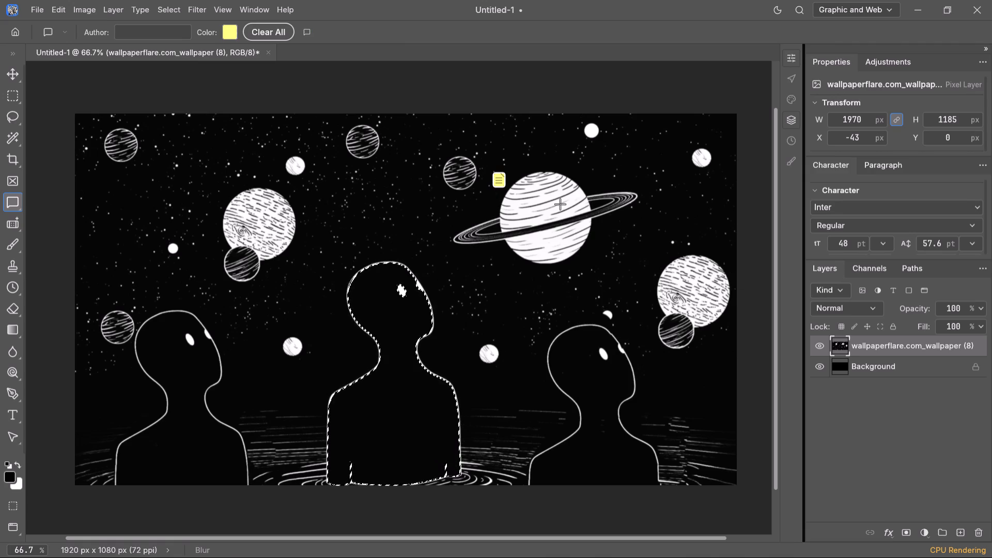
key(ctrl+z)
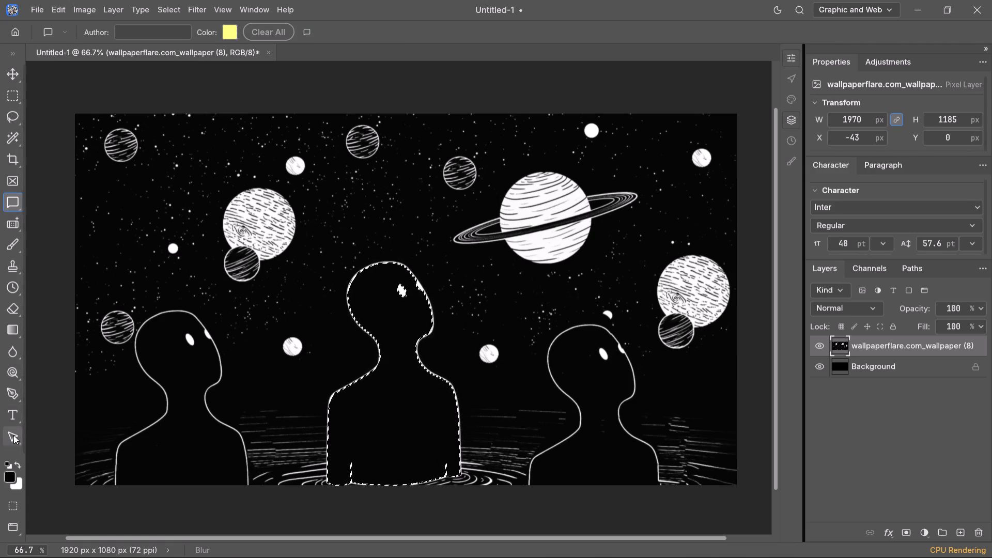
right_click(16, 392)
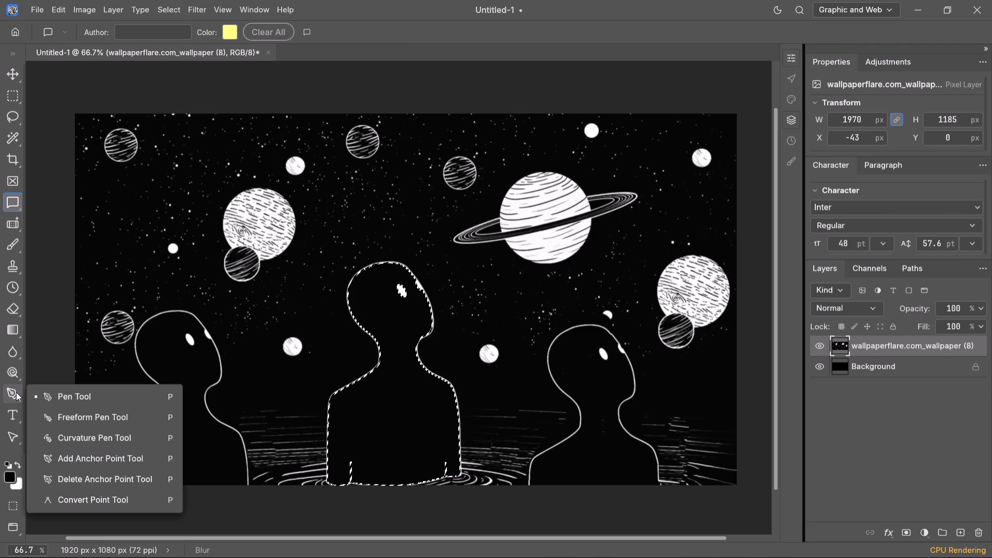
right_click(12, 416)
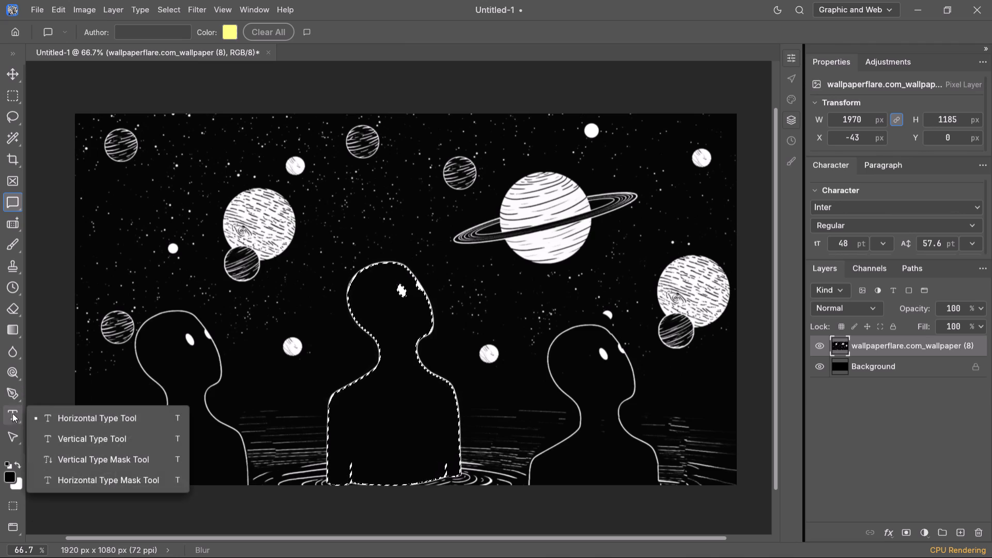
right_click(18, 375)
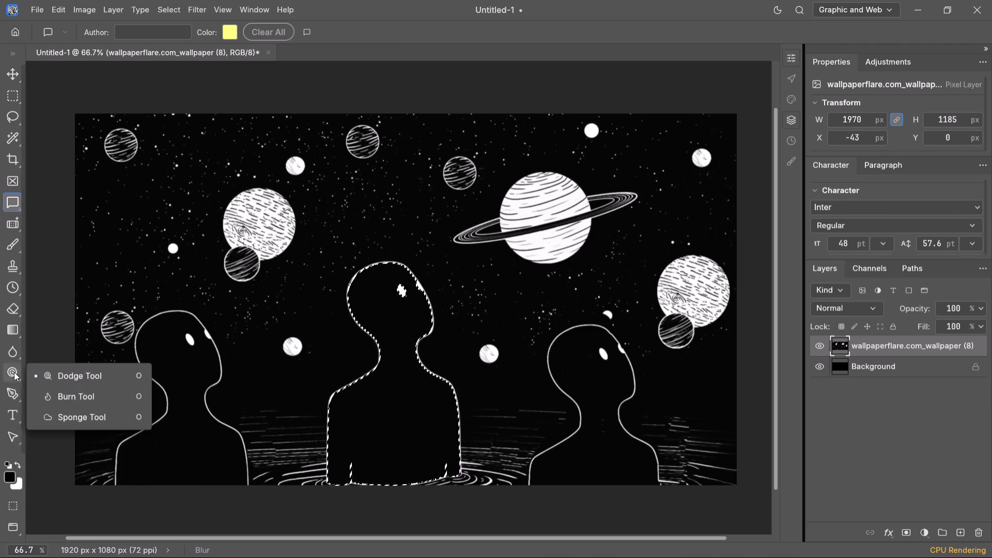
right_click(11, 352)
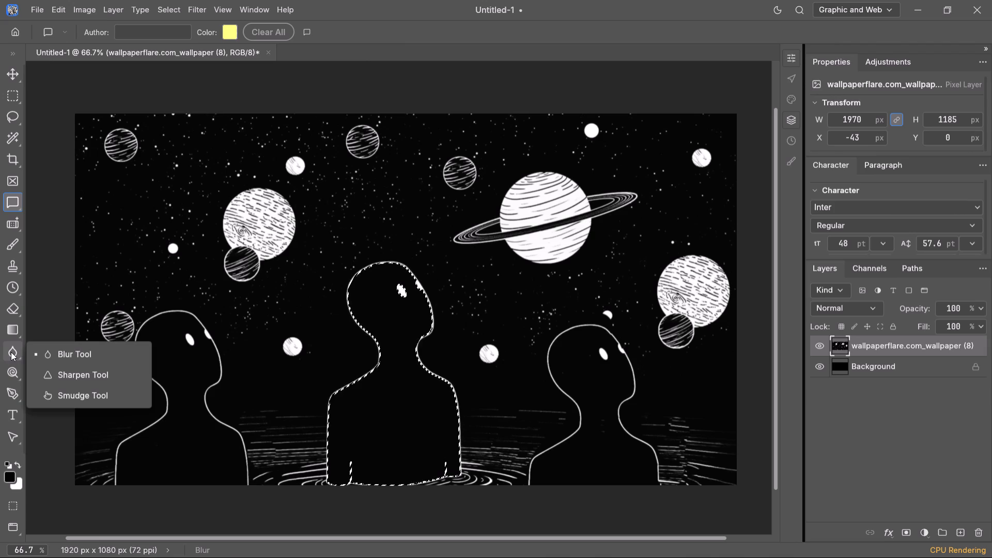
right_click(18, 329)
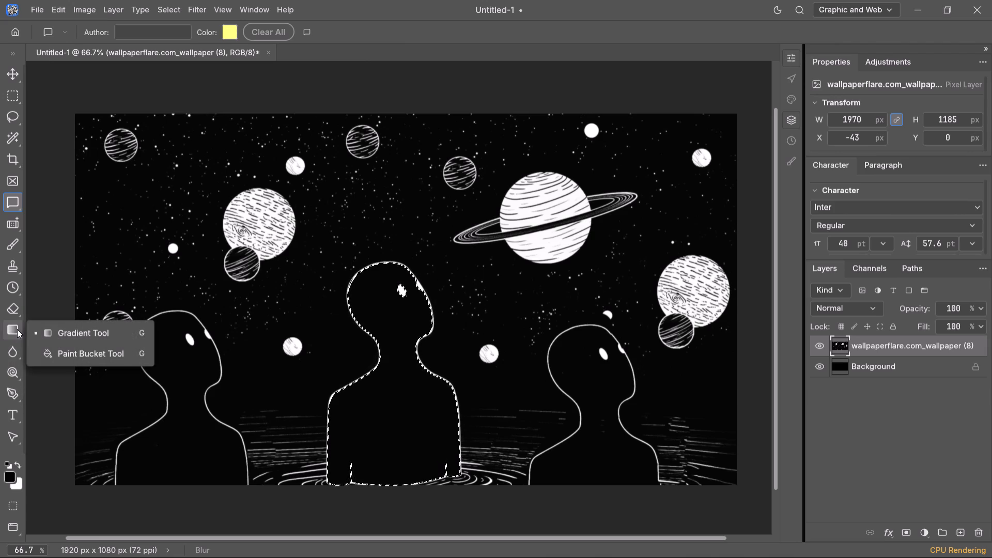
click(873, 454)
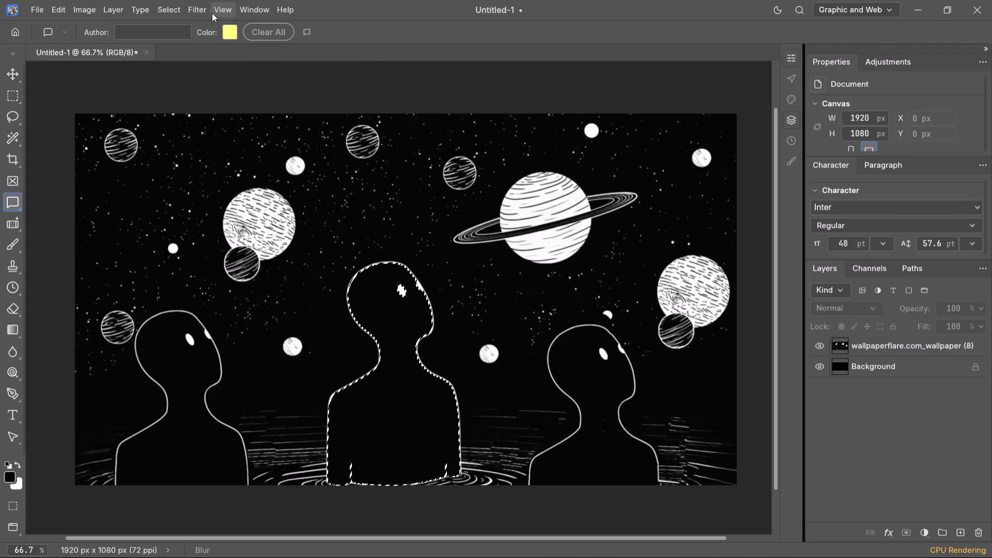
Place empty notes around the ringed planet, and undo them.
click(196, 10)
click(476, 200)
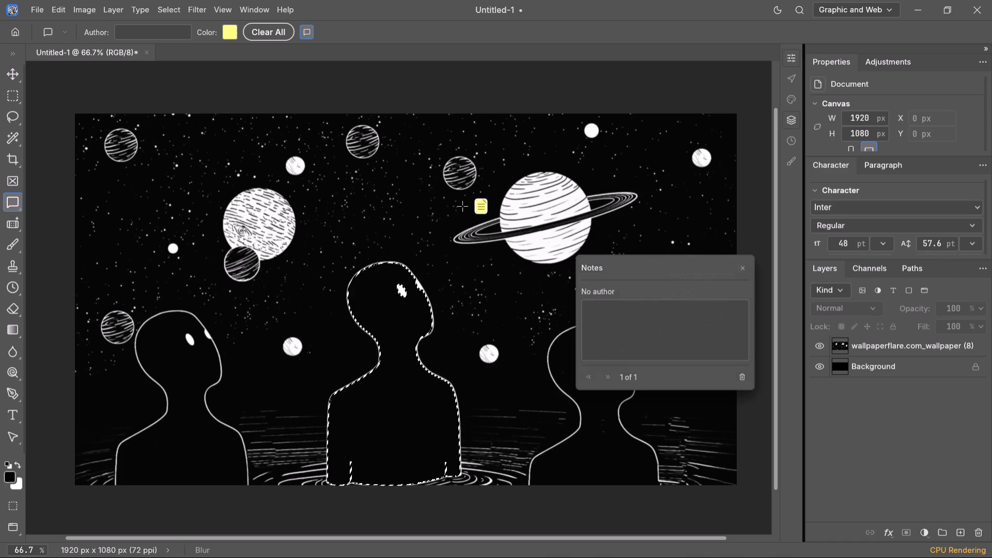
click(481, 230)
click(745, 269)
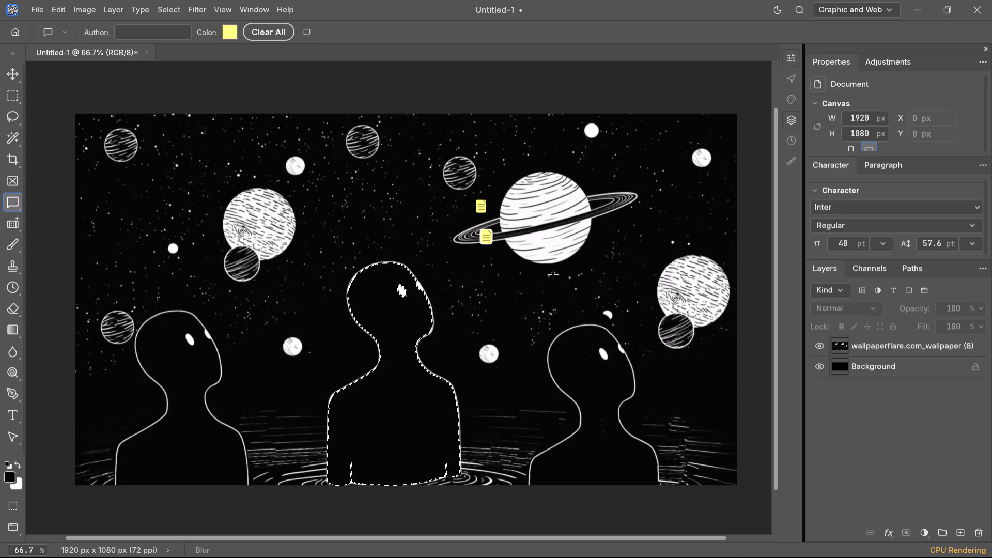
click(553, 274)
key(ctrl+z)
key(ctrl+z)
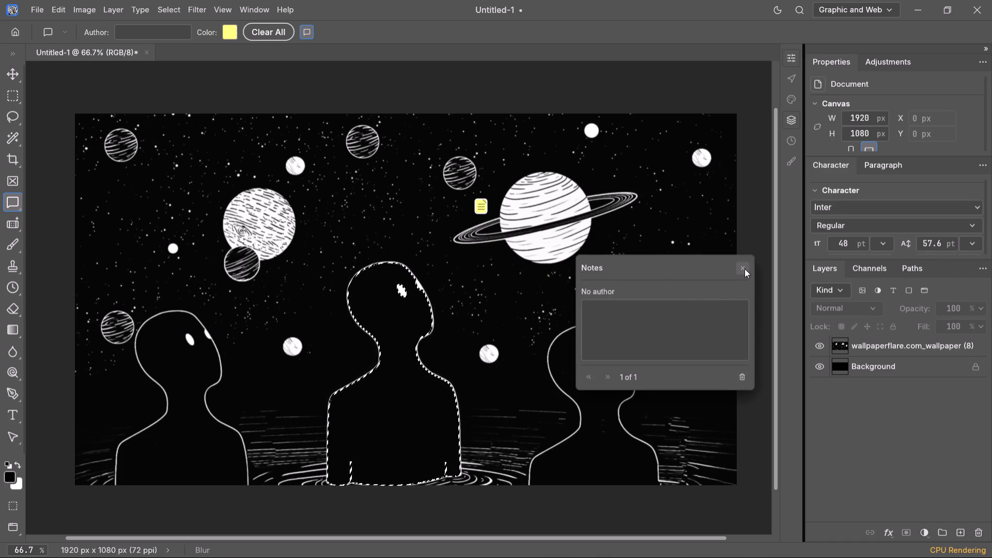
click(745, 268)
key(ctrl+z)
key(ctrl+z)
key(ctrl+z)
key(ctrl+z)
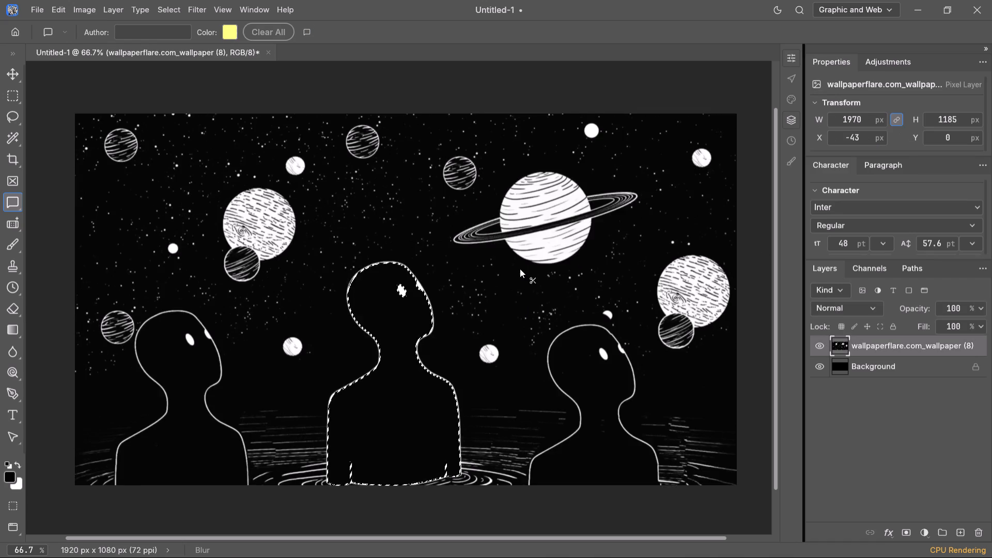
Undo the Magic Wand selections, the Blur filter and the latest clone strokes on the water beside the rightmost figure.
key(ctrl+z)
key(ctrl+z)
key(ctrl+z)
key(ctrl+z)
key(ctrl+z)
key(ctrl+z)
key(ctrl+z)
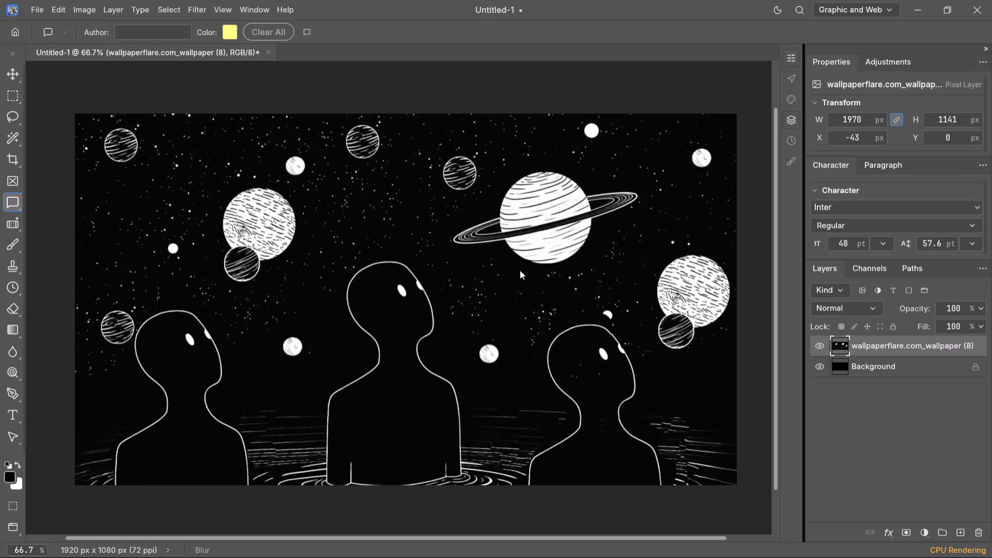
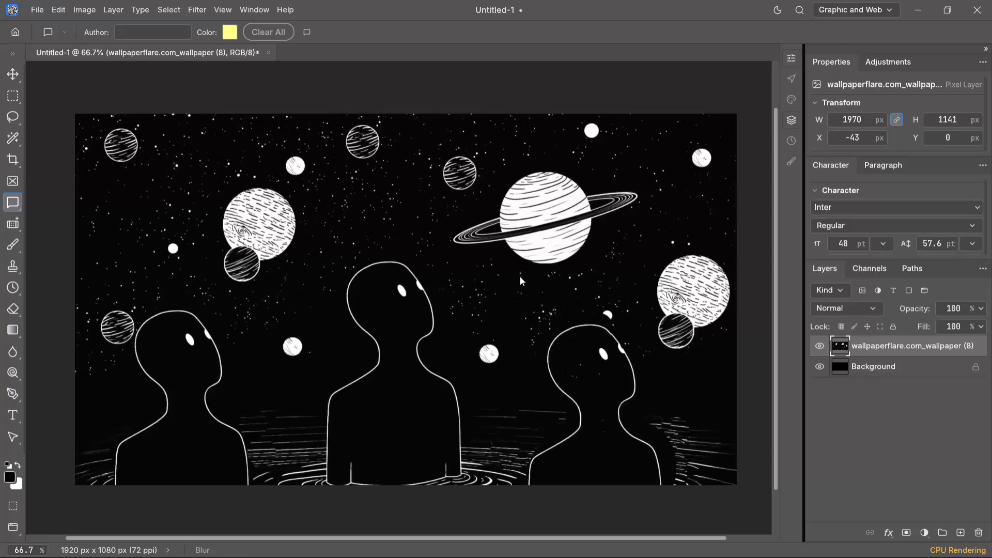
Redo the edits that were just undone on the space wallpaper.
key(ctrl+y)
key(ctrl+y)
key(ctrl+y)
key(ctrl+y)
key(ctrl+y)
key(ctrl+y)
key(ctrl+y)
key(ctrl+y)
key(ctrl+y)
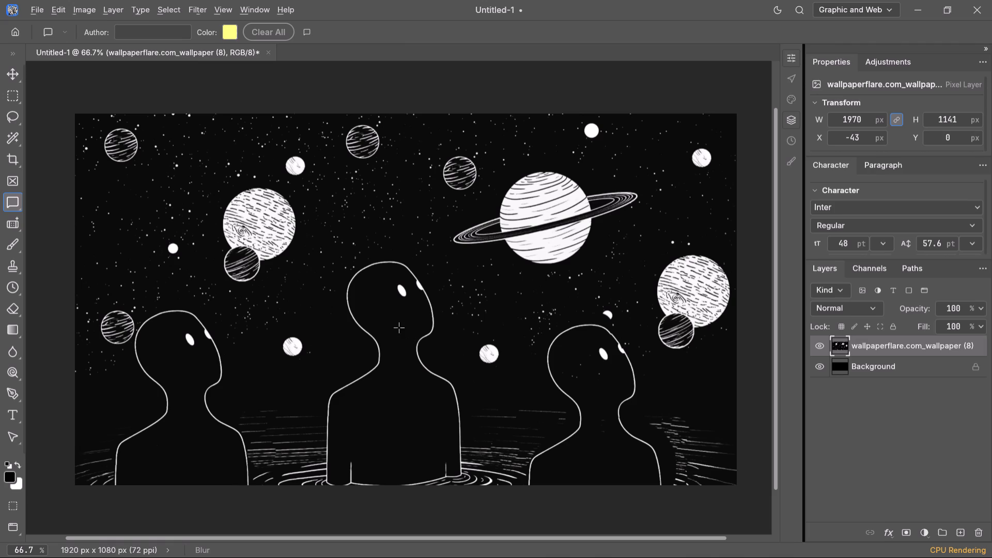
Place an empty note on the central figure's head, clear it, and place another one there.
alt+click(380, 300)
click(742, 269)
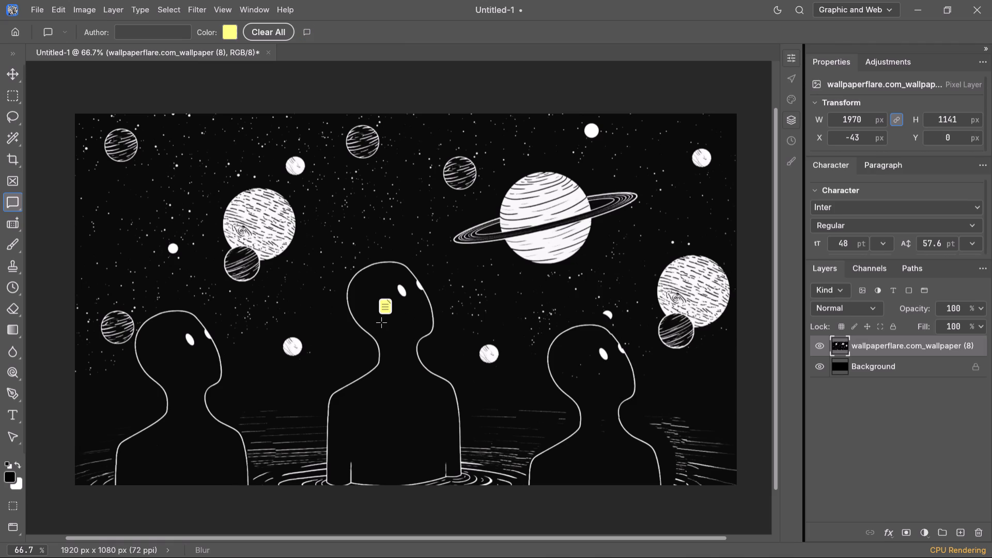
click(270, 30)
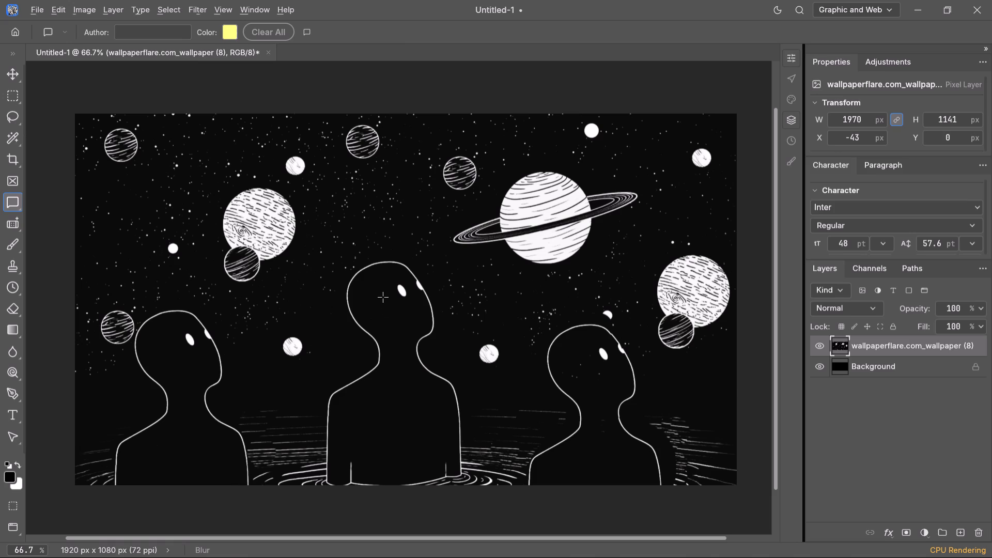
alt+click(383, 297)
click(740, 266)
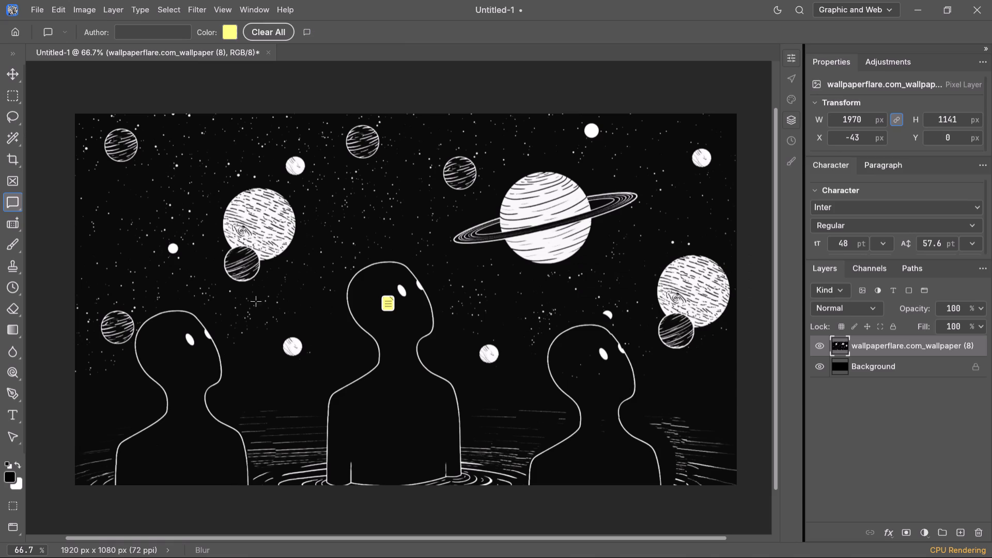
Clone-stamp from just below the note onto the rightmost figure's head and body, try stamping over the note, and undo the last stamp.
right_click(13, 263)
click(71, 270)
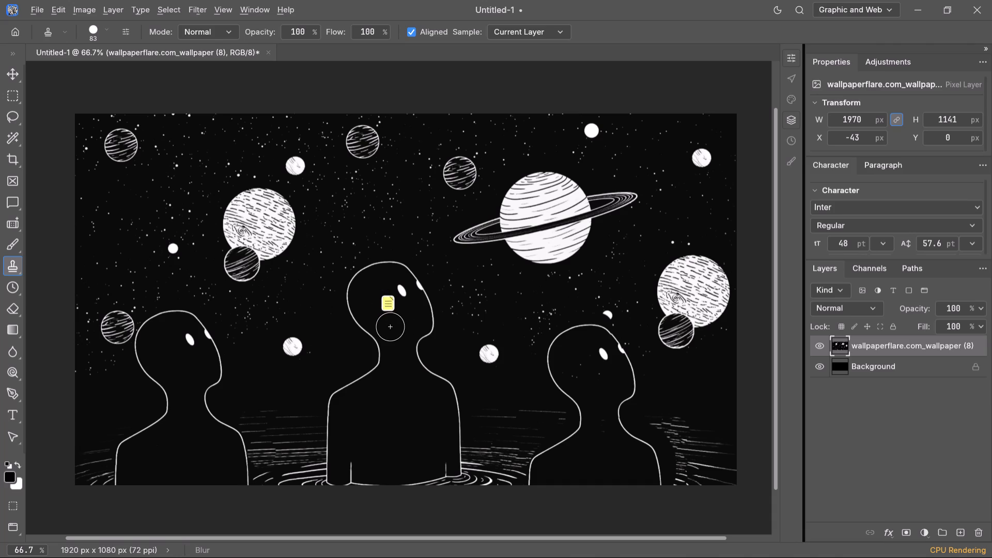
alt+click(388, 315)
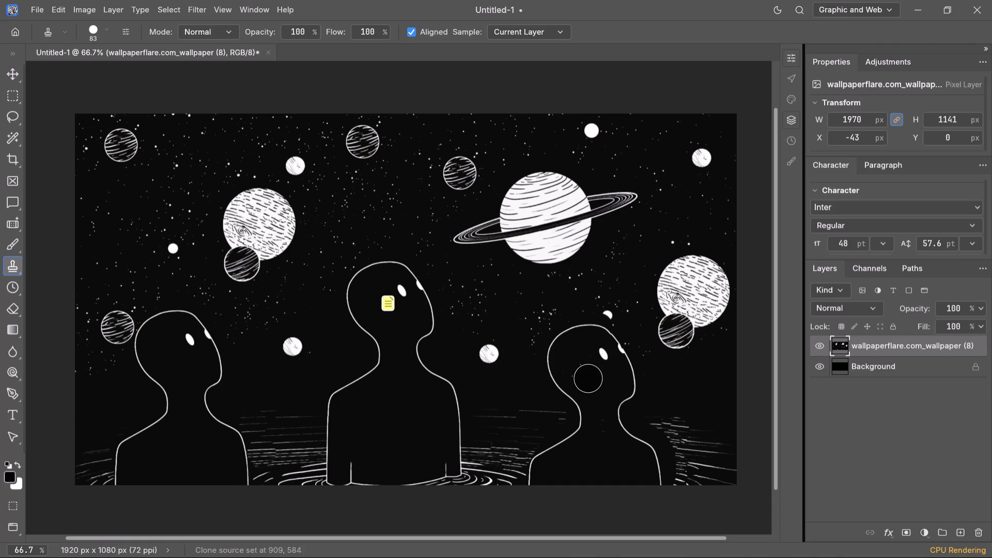
drag(586, 377, 597, 376)
drag(606, 456, 606, 470)
click(386, 303)
key(ctrl+z)
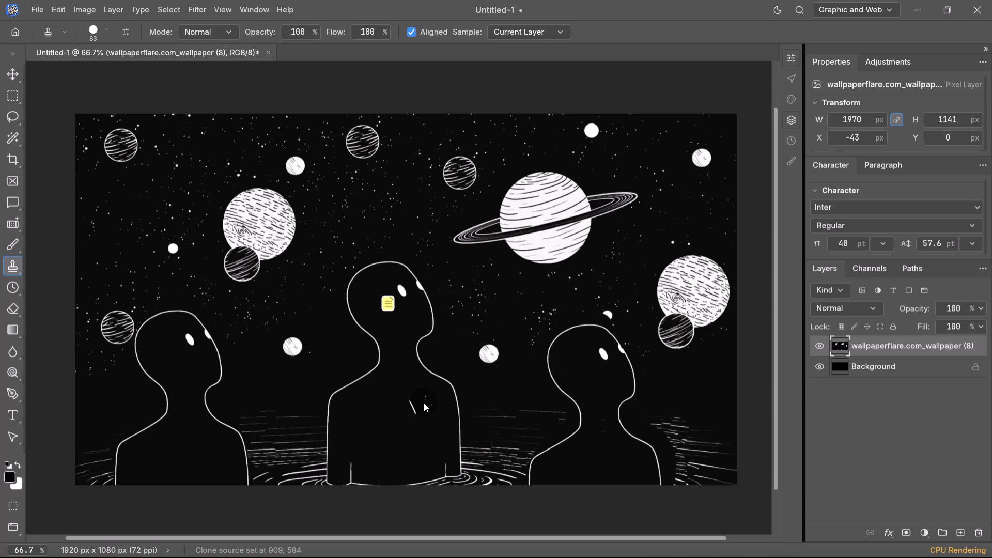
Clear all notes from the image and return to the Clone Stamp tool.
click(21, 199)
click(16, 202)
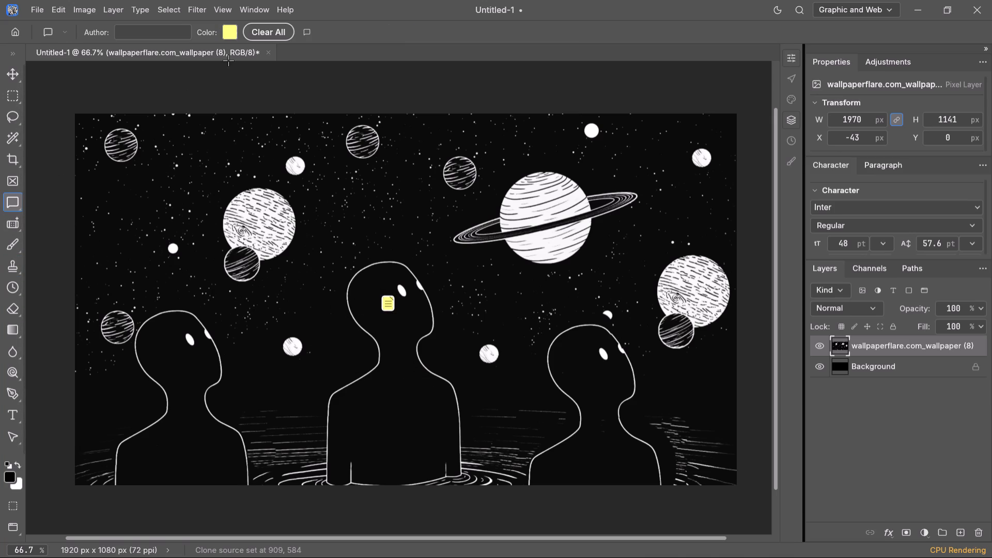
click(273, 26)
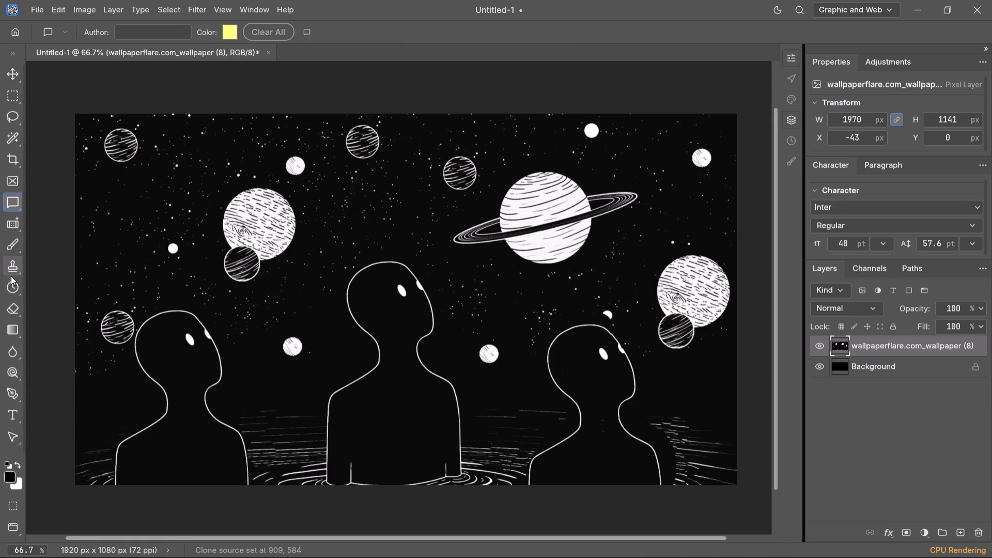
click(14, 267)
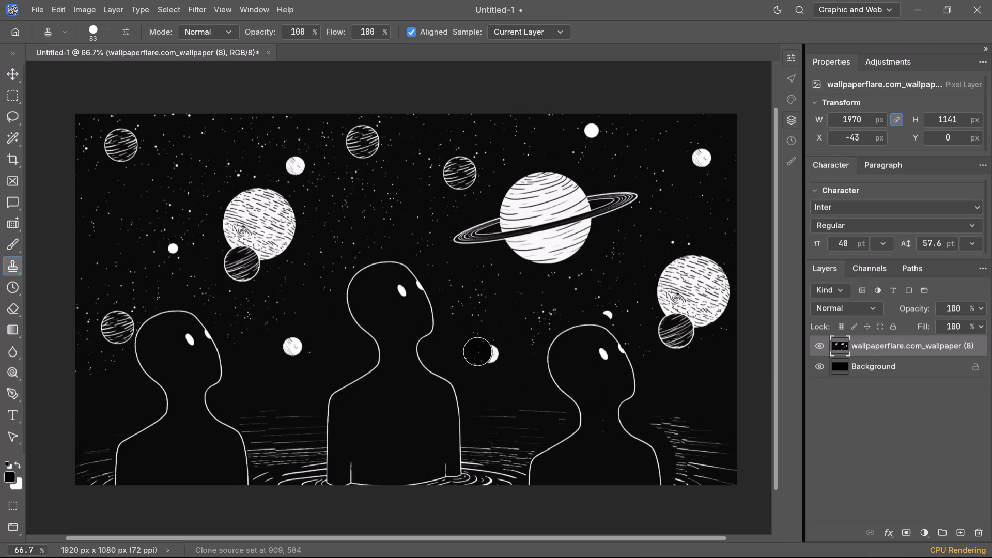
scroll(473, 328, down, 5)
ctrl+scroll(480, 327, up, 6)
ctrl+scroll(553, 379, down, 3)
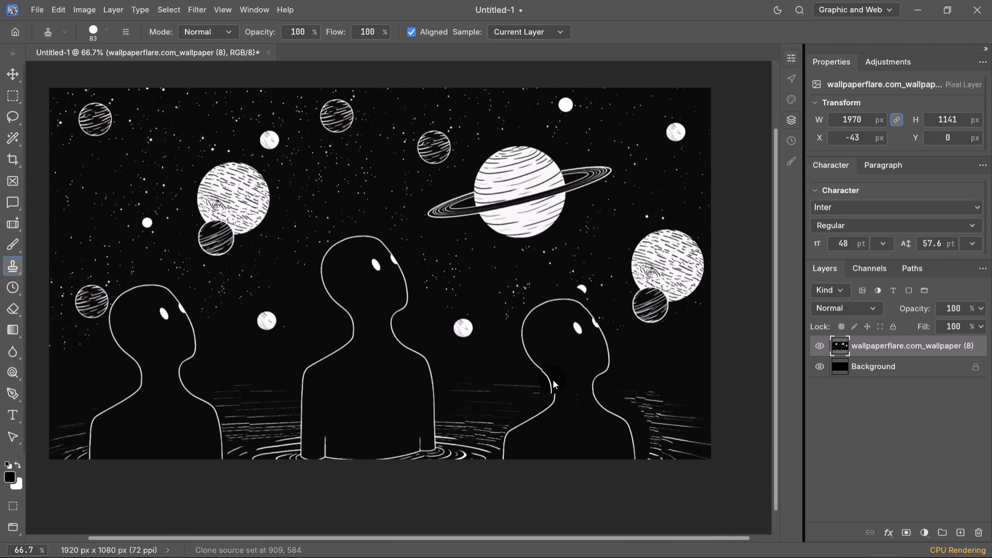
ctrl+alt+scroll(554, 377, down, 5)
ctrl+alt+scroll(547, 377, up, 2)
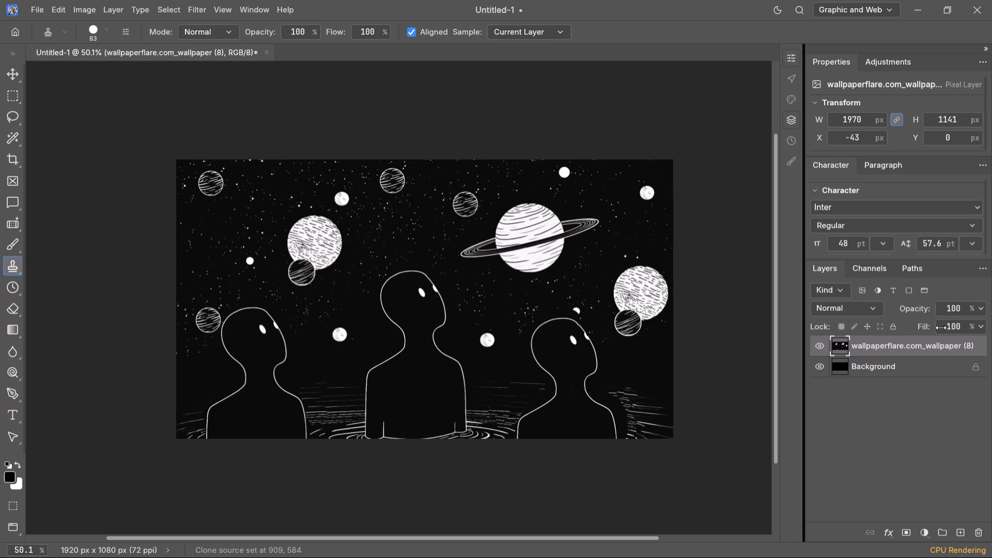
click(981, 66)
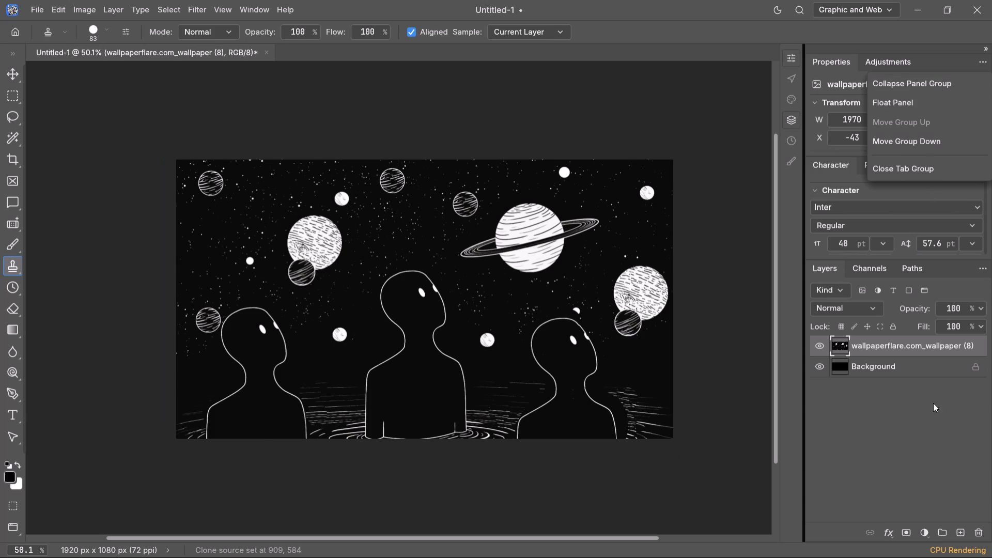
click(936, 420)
Duplicate the Background layer within the Untitled-1 document.
right_click(921, 368)
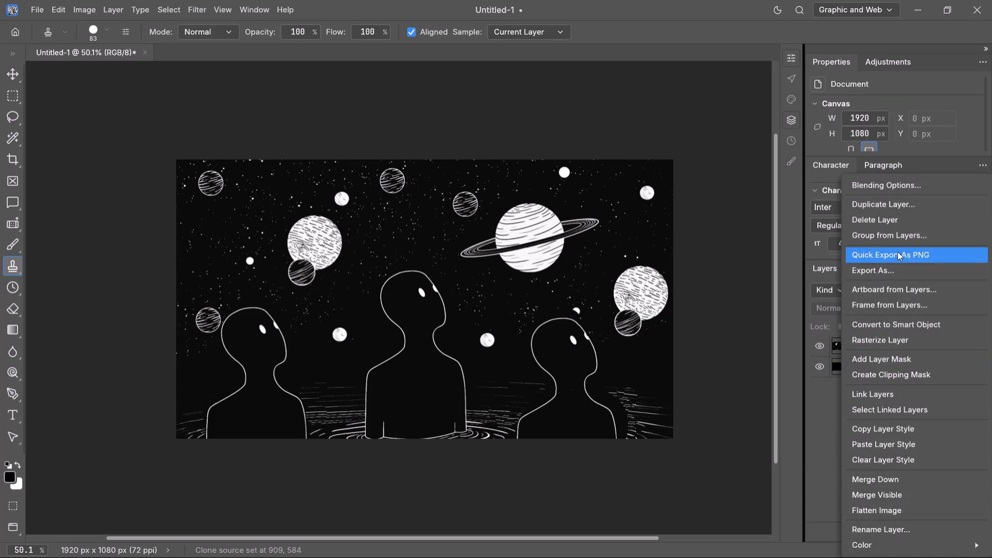
click(905, 207)
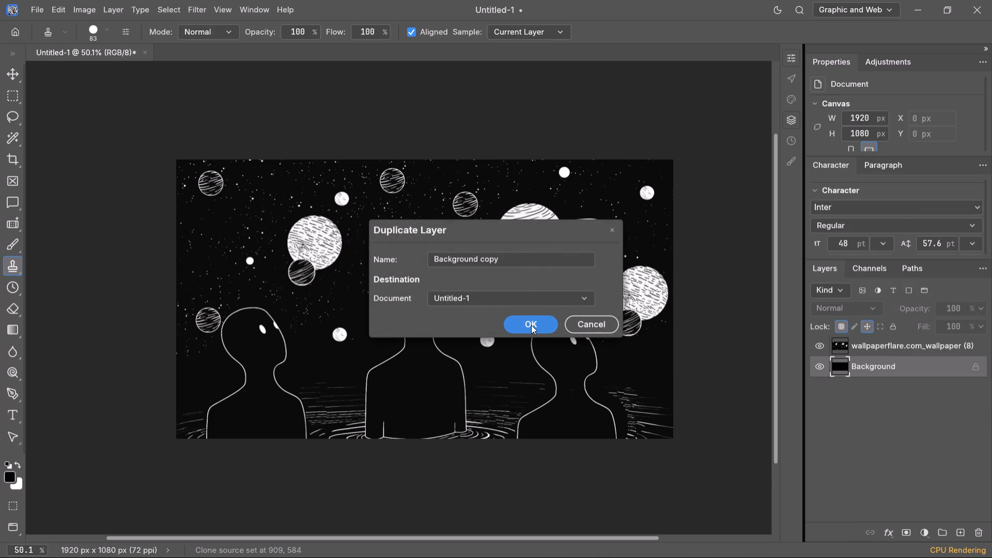
click(531, 325)
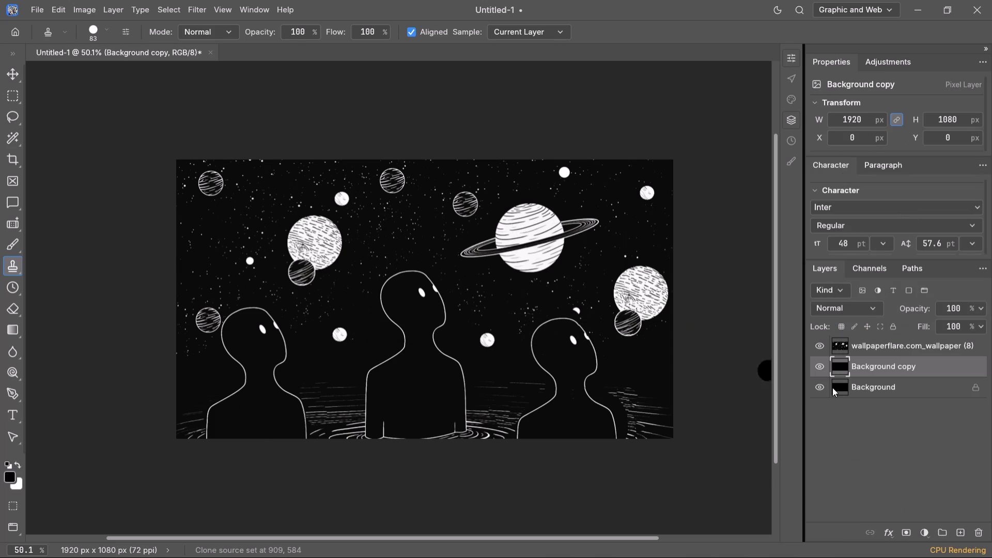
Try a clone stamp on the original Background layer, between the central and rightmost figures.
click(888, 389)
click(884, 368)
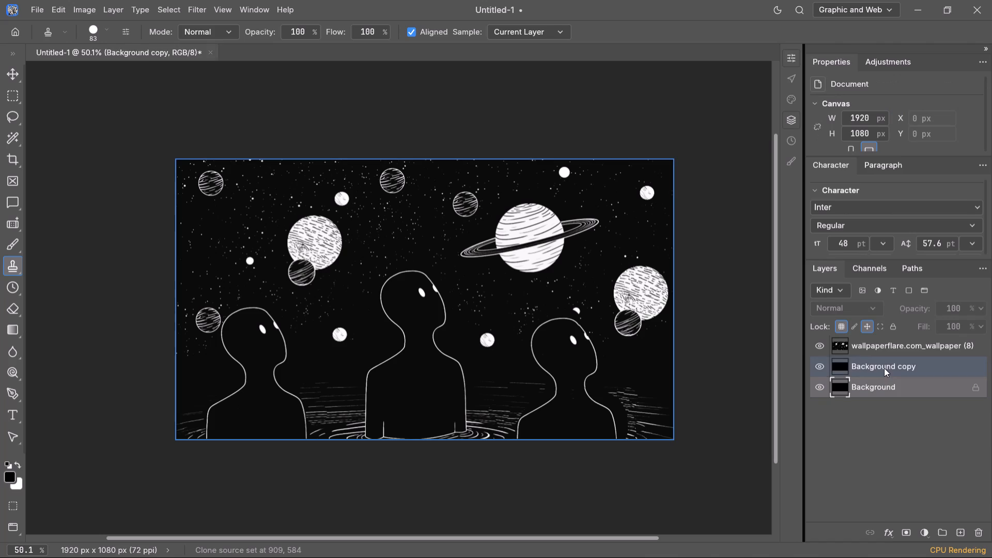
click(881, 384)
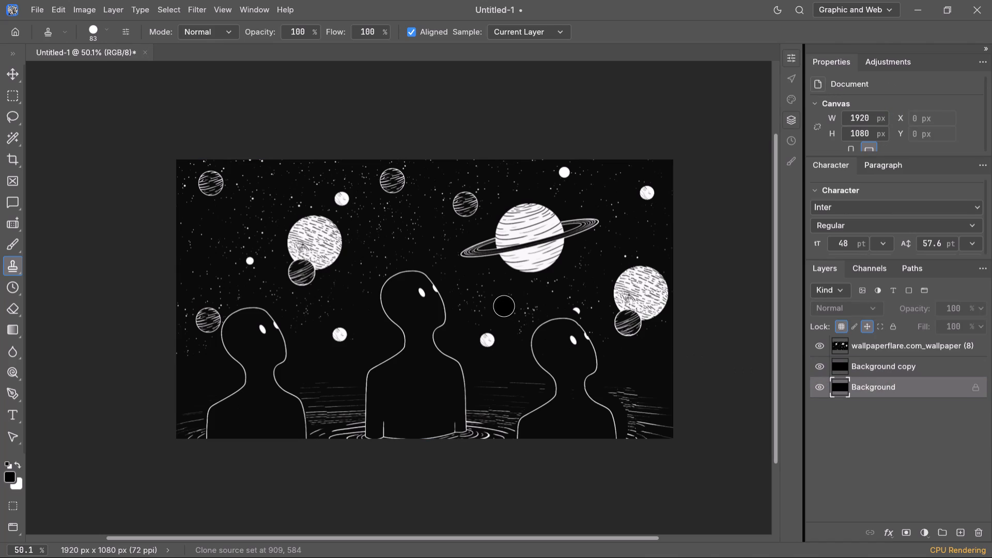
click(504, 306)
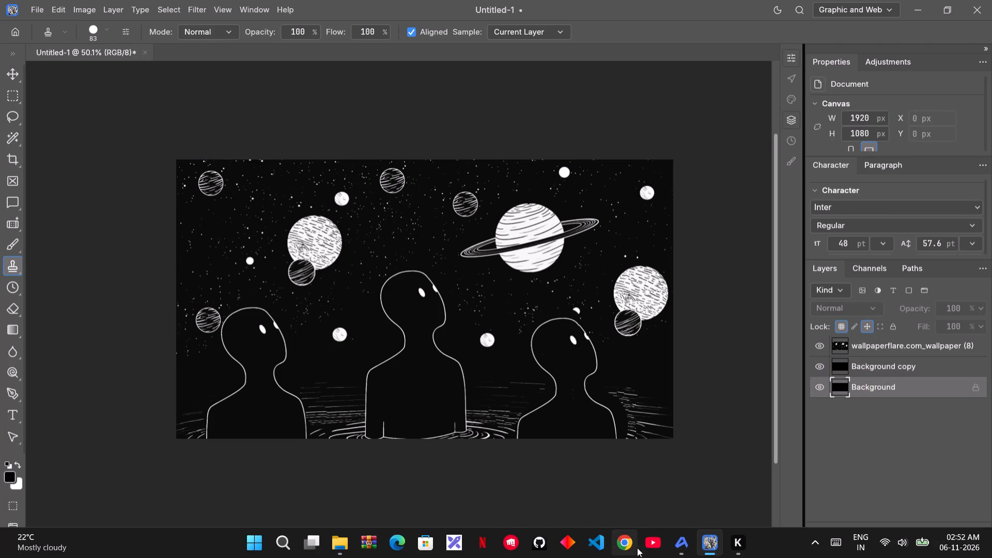
Switch to File Explorer and place wallpaperflare.com_wallpaper (40).jpg from the Wallpaper folder into the document above the Background layer.
click(337, 537)
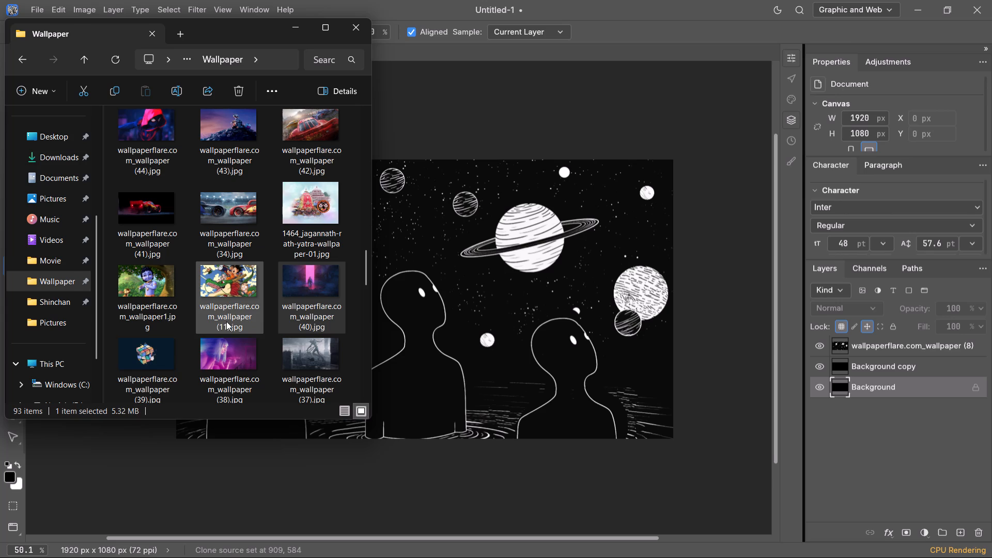
drag(306, 280, 325, 274)
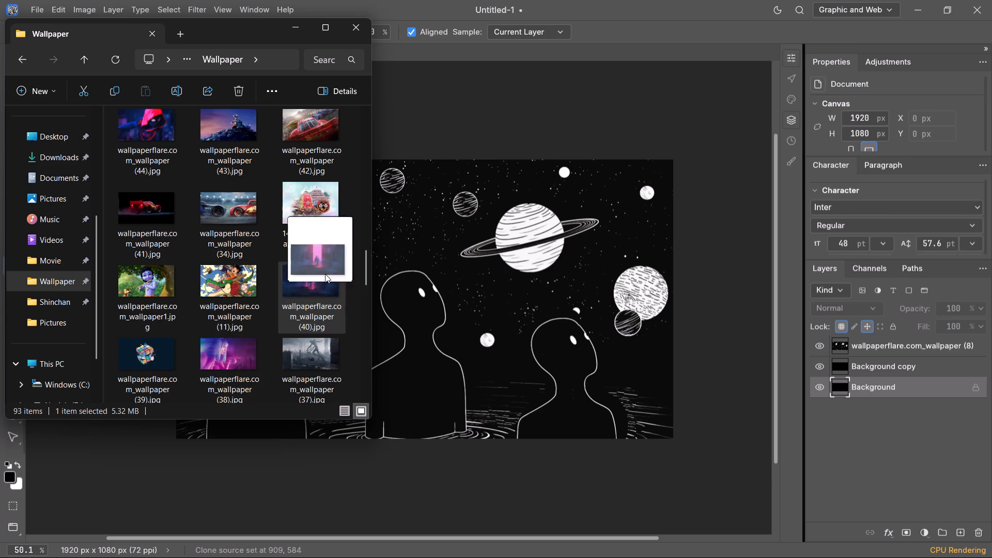
drag(325, 274, 563, 345)
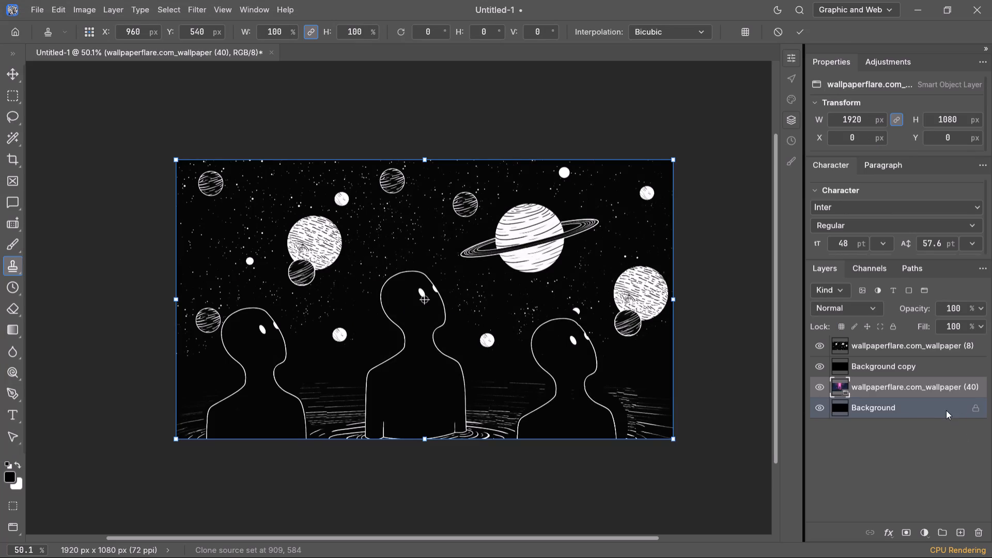
Delete the original Background layer.
right_click(898, 405)
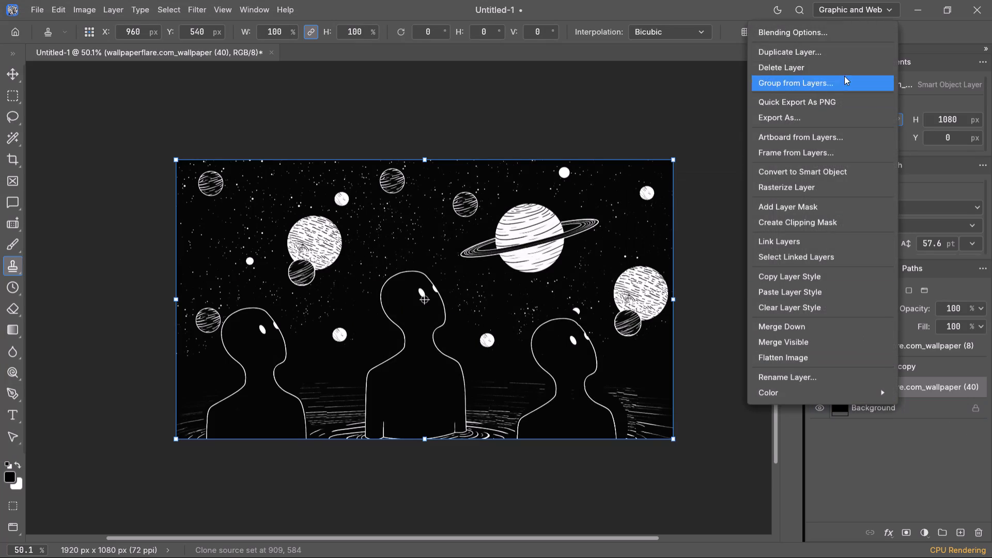
click(813, 66)
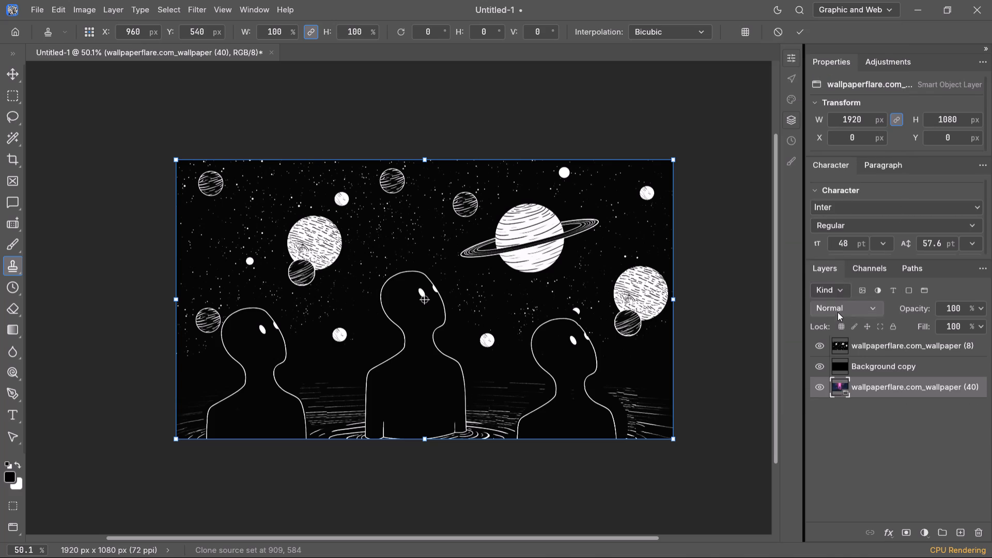
Rasterize the wallpaperflare.com_wallpaper (40) layer and paint clone strokes on it across the central figure's head and toward the small planet beside it.
click(885, 367)
click(885, 385)
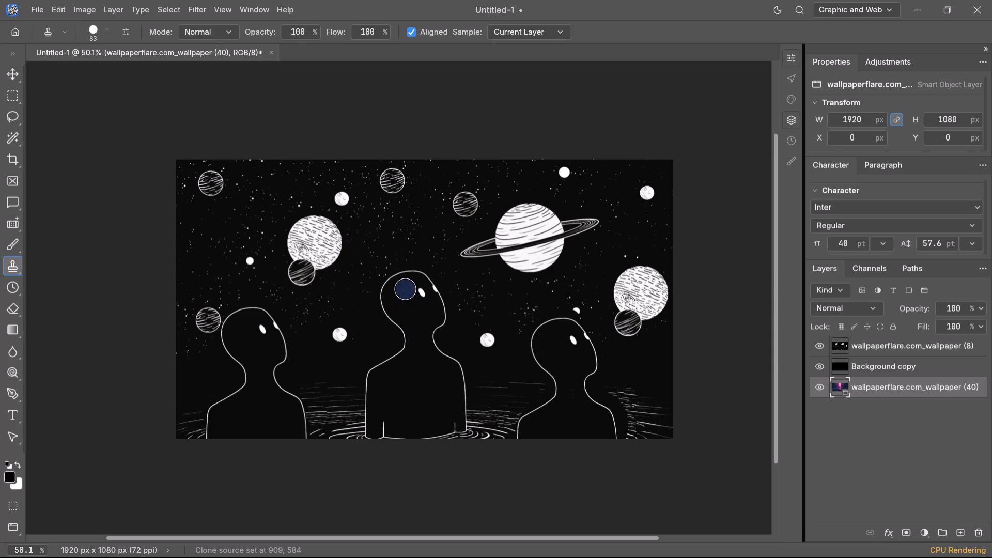
drag(402, 288, 427, 280)
click(573, 305)
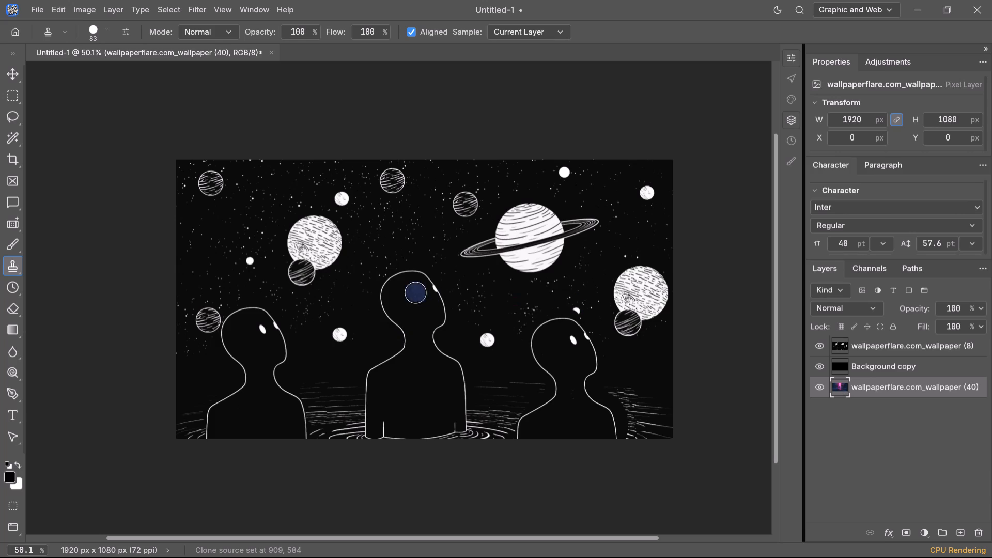
drag(412, 292, 415, 280)
drag(389, 292, 405, 285)
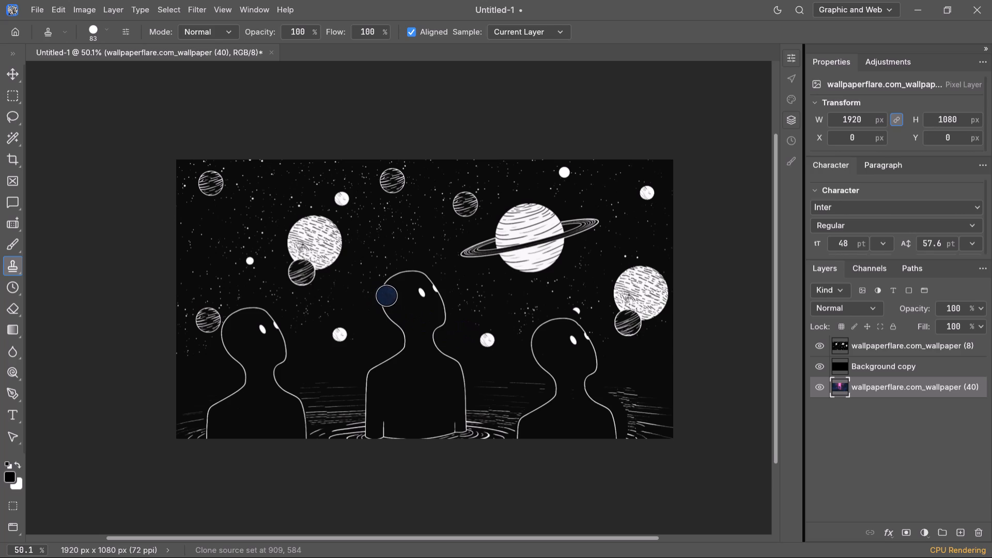
drag(390, 289, 459, 326)
drag(459, 326, 481, 322)
On the wallpaperflare.com_wallpaper (40) layer, set a clone source at 972, 454 and paint a short stroke above the central figure's head.
click(873, 367)
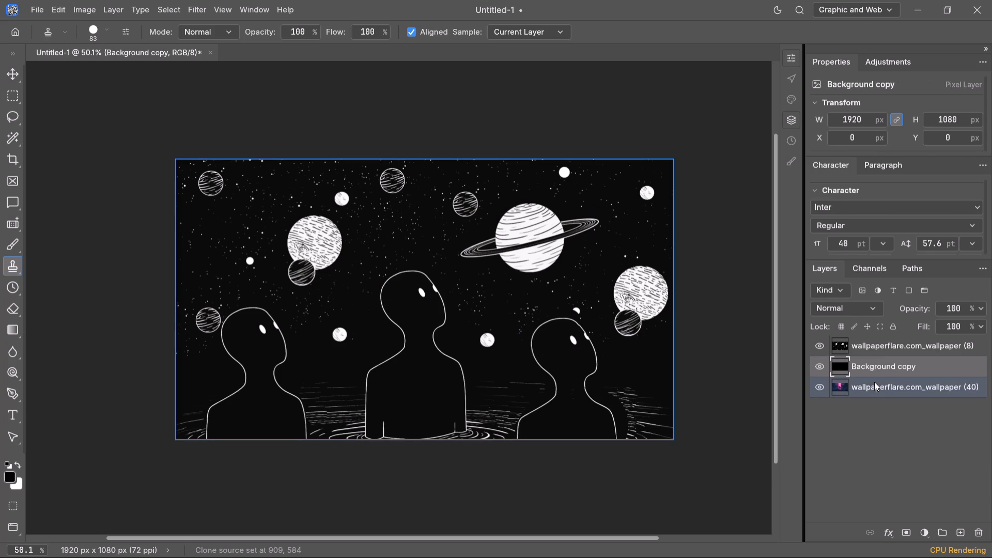
click(874, 386)
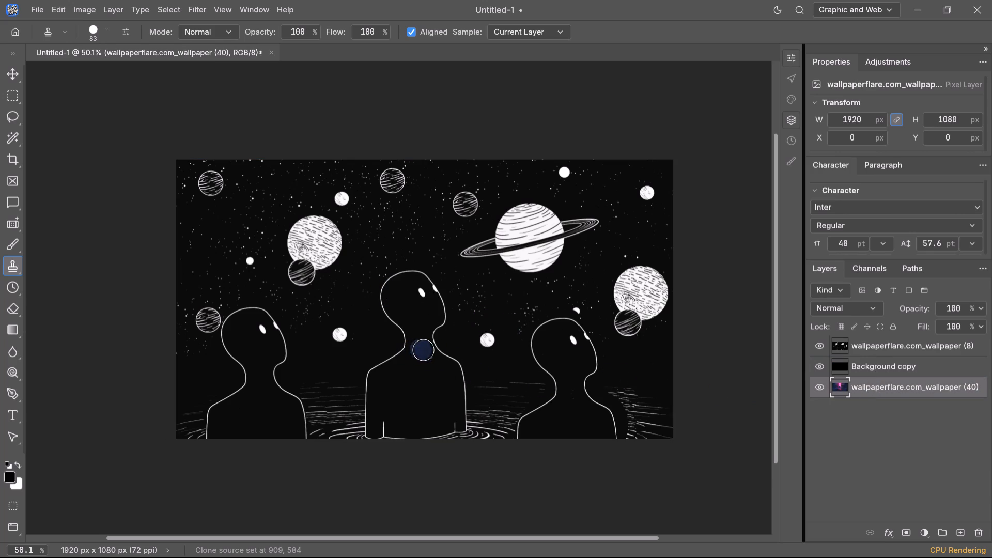
alt+click(428, 277)
drag(407, 241, 420, 244)
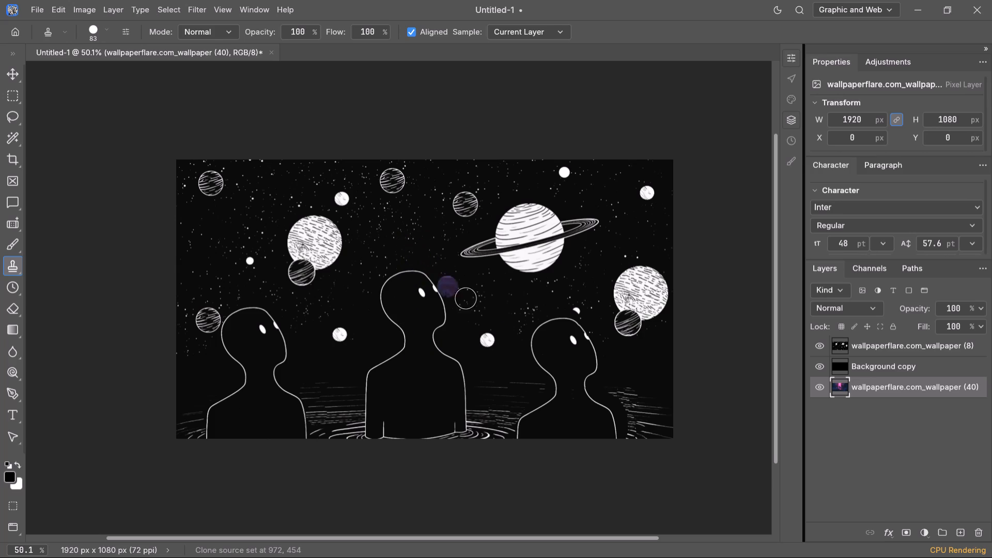
Move the wallpaperflare.com_wallpaper (40) layer to the top of the layer stack.
click(854, 361)
click(861, 342)
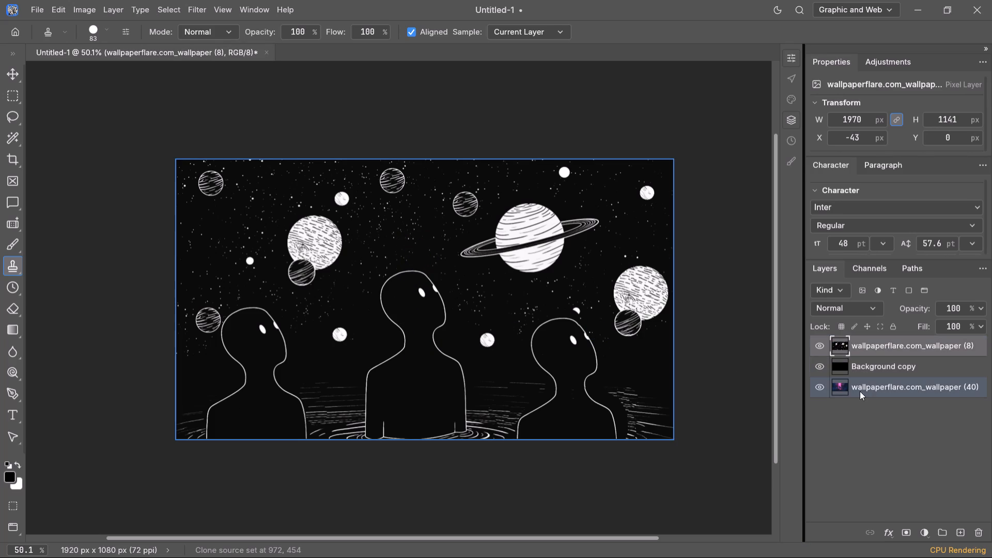
drag(870, 388, 863, 344)
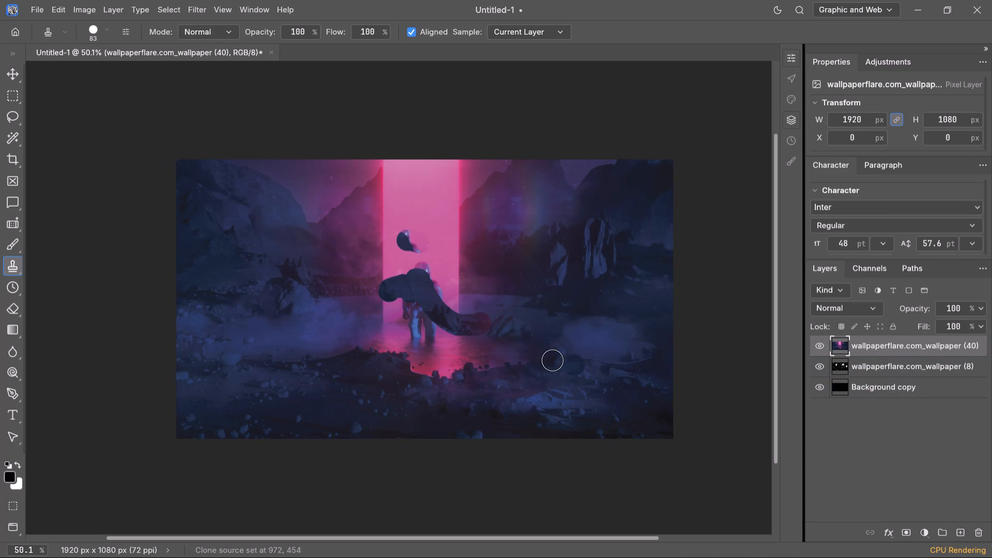
Undo the layer reorder, the clone strokes and the rasterization of the wallpaperflare.com_wallpaper (40) layer.
key(ctrl+z)
key(ctrl+z)
key(ctrl+z)
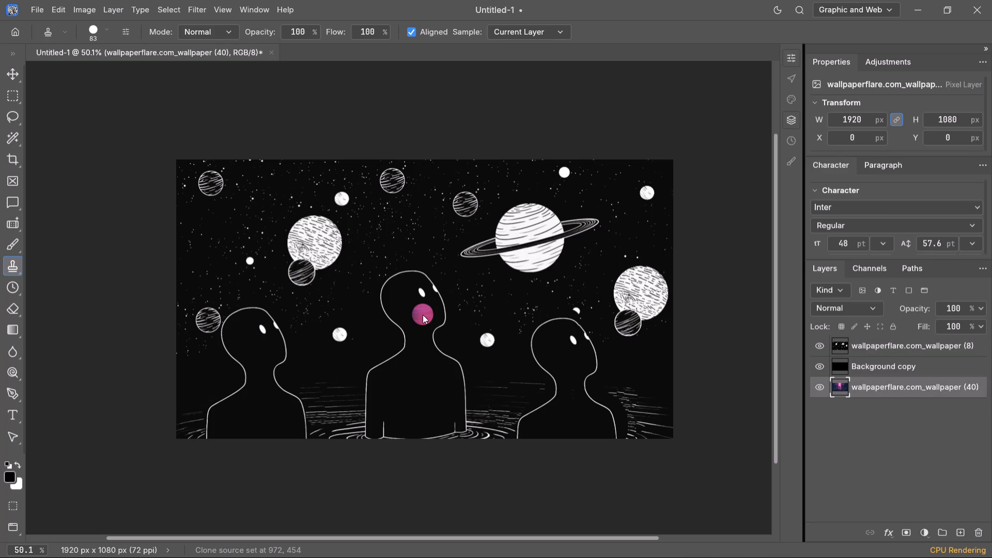
key(ctrl+z)
key(ctrl+z)
key(ctrl+z)
key(ctrl+z)
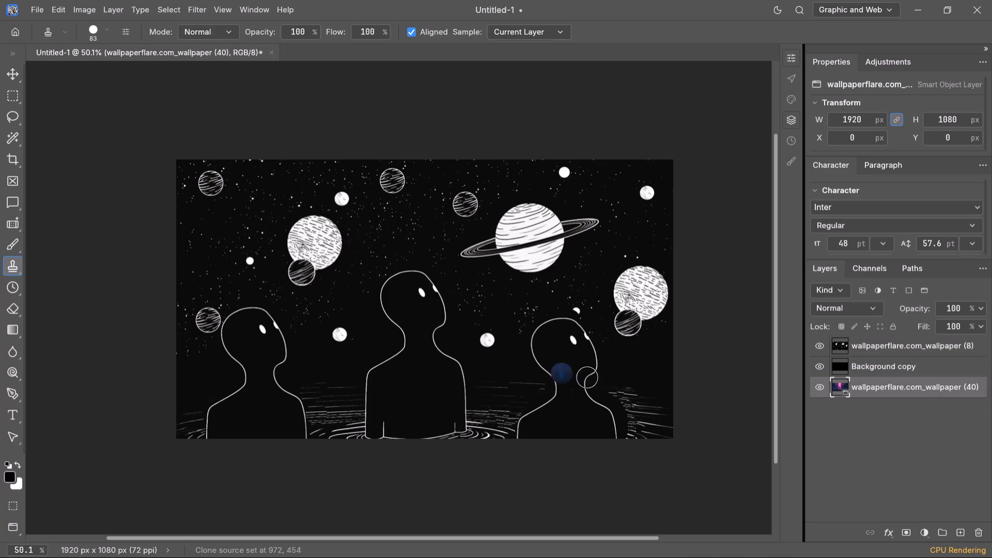
Move the wallpaperflare.com_wallpaper (40) layer between the wallpaperflare.com_wallpaper (8) and Background copy layers.
click(882, 395)
drag(878, 386, 870, 343)
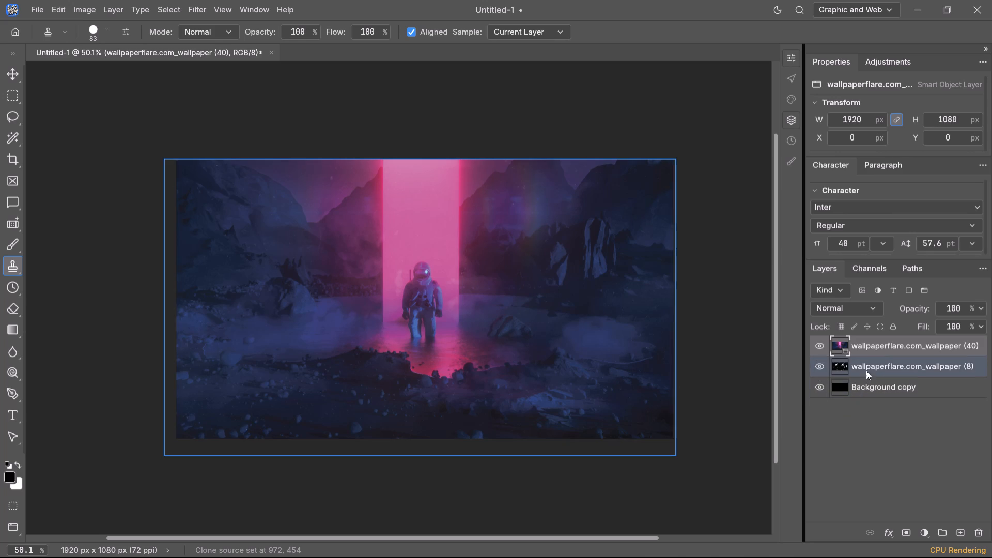
drag(866, 341, 867, 378)
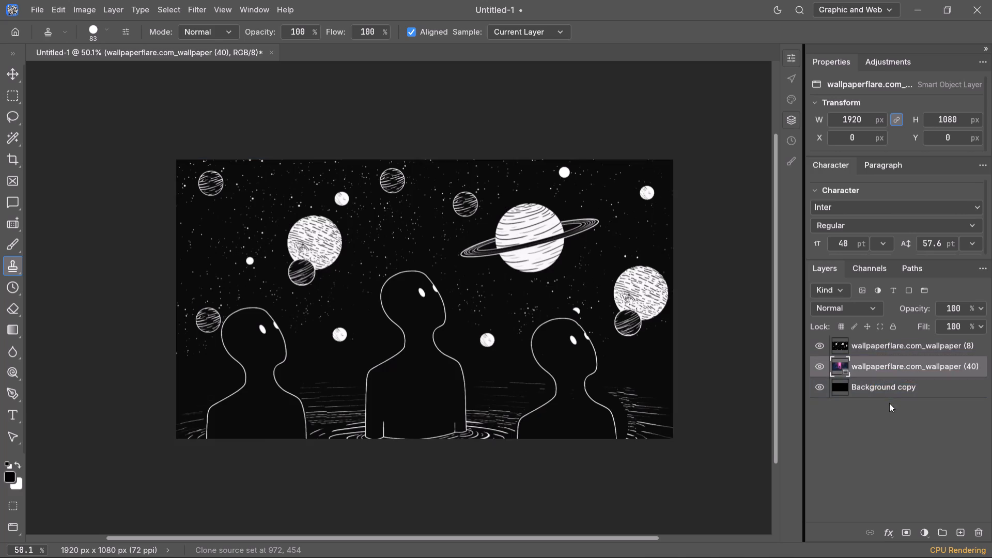
Delete the Background copy layer.
right_click(893, 388)
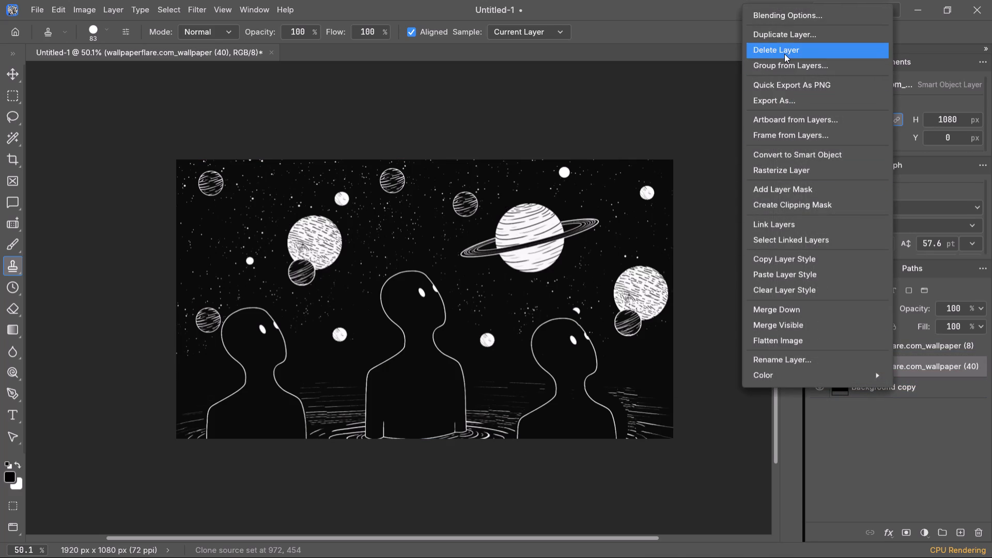
click(784, 54)
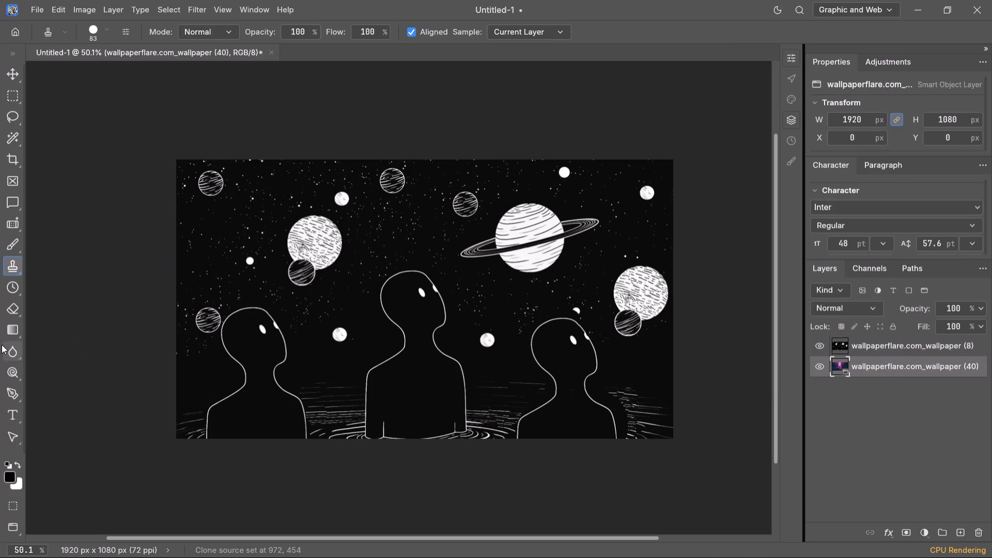
Start erasing on the wallpaperflare.com_wallpaper (40) layer with the Eraser and rasterize its Smart Object.
click(13, 305)
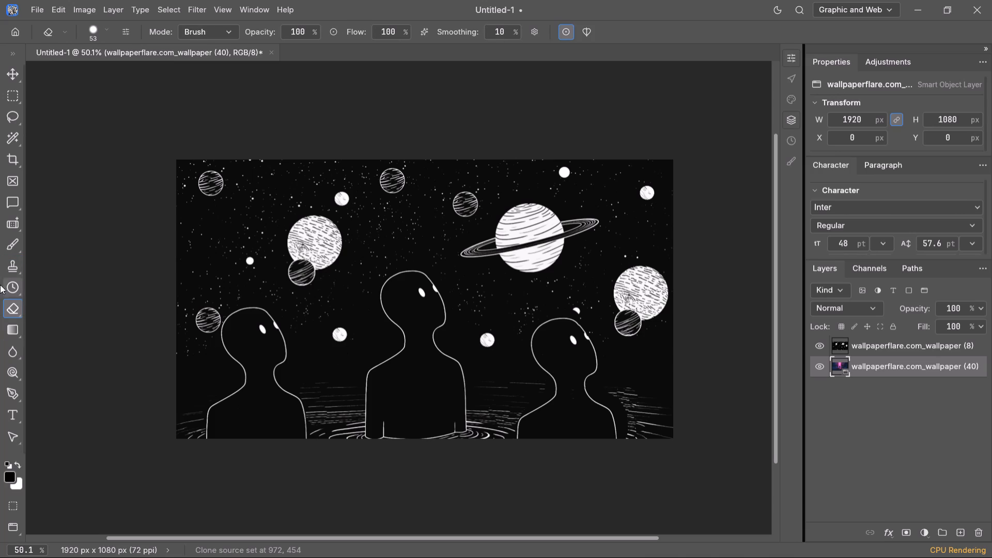
click(6, 263)
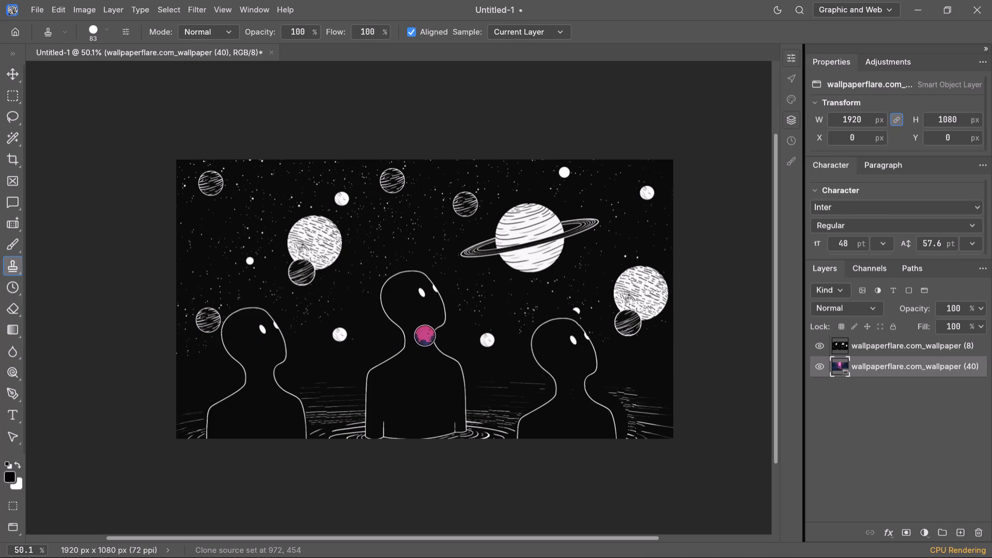
key(e)
key(e)
key(e)
key(e)
key(e)
key(e)
key(e)
key(e)
key(e)
key(e)
key(e)
key(e)
key(e)
key(e)
key(e)
key(e)
key(e)
key(e)
key(e)
key(e)
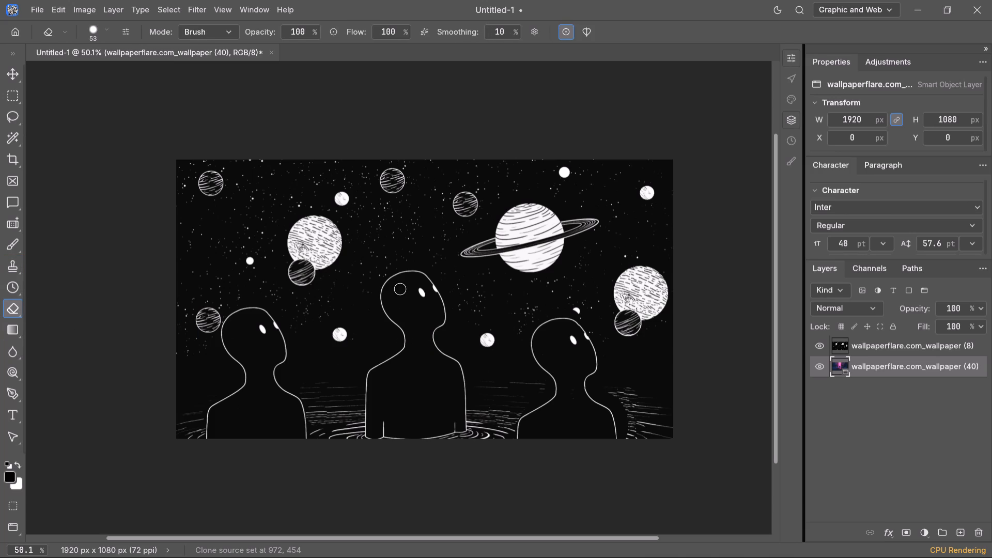
drag(409, 278, 418, 279)
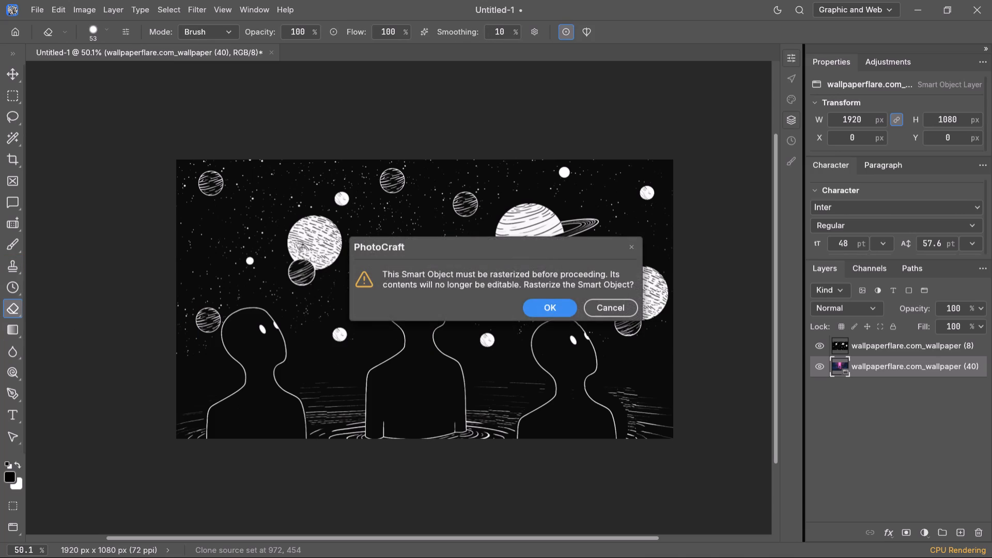
click(544, 302)
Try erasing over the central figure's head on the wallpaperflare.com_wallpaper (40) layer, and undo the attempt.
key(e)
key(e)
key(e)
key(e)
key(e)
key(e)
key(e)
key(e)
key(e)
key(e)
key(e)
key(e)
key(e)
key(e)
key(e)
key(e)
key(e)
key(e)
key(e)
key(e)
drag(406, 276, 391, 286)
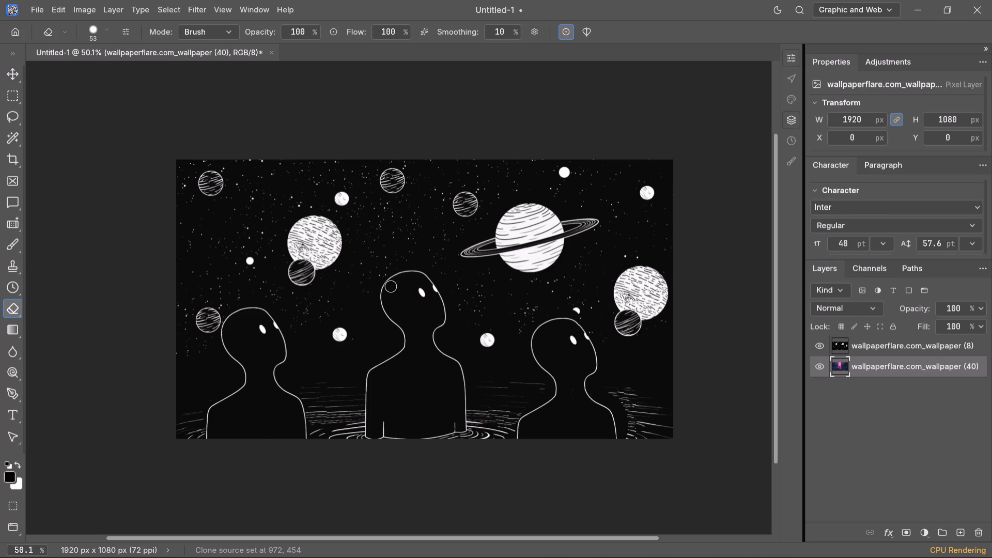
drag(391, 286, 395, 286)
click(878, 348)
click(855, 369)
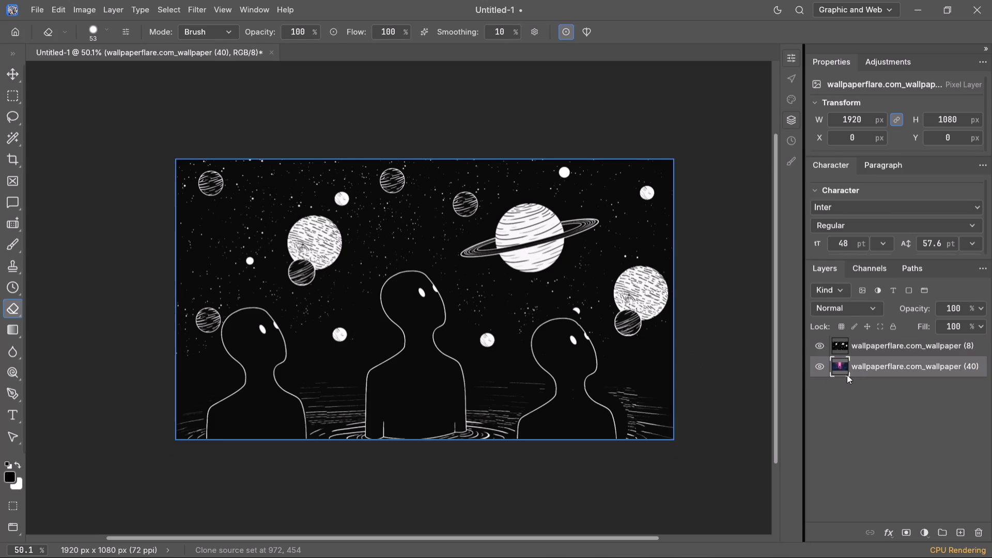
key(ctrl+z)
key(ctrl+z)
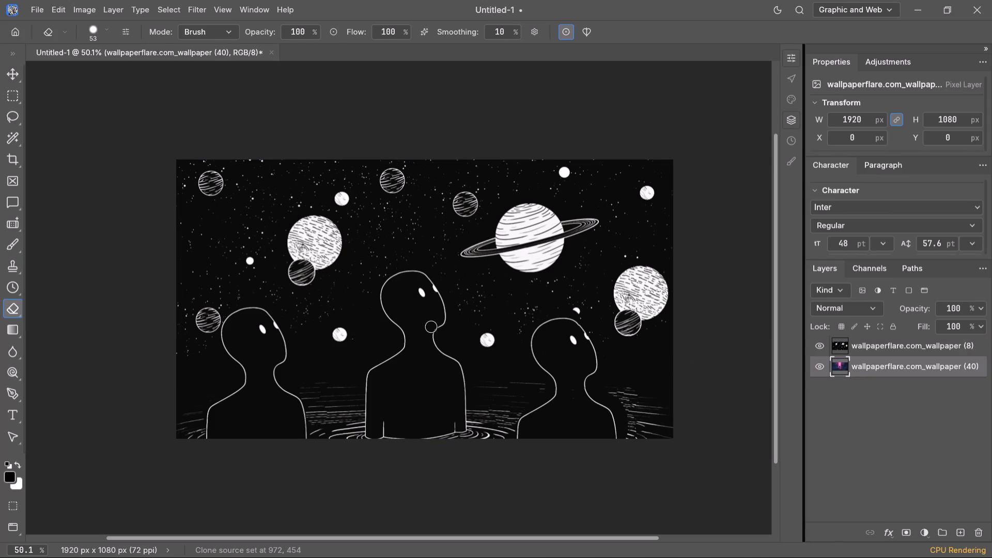
On the wallpaperflare.com_wallpaper (8) layer, erase the central figure's head and a column above it up to the image's top edge, uncovering the astronaut.
key(e)
key(e)
key(e)
key(e)
key(e)
key(e)
key(e)
key(e)
key(e)
key(e)
key(e)
key(e)
key(e)
key(e)
key(e)
key(e)
click(863, 344)
key(e)
key(e)
key(e)
key(e)
key(e)
key(e)
key(e)
key(e)
key(e)
key(e)
key(e)
key(e)
key(e)
key(e)
key(e)
key(e)
key(e)
key(e)
key(e)
key(e)
drag(398, 288, 405, 275)
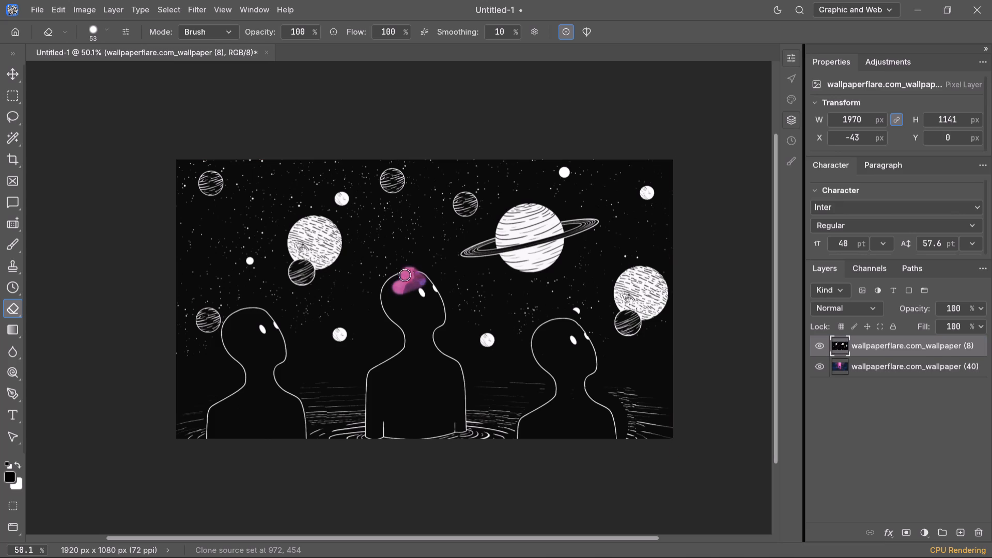
drag(405, 275, 440, 298)
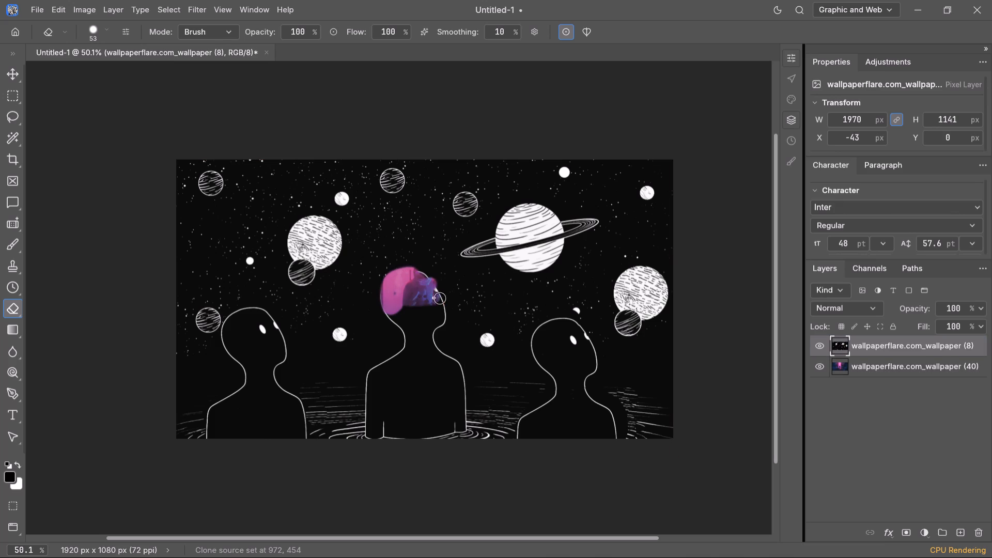
drag(440, 298, 433, 269)
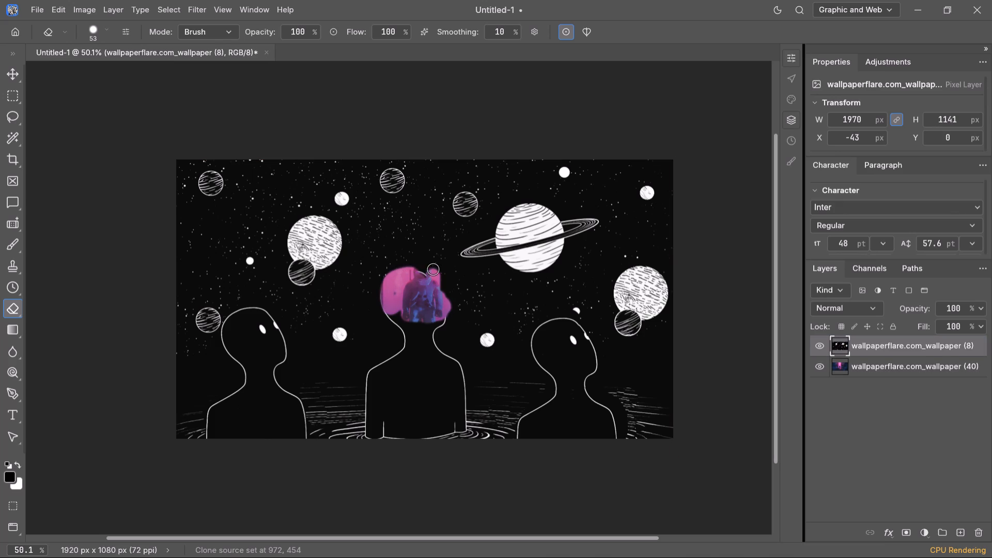
drag(433, 269, 390, 243)
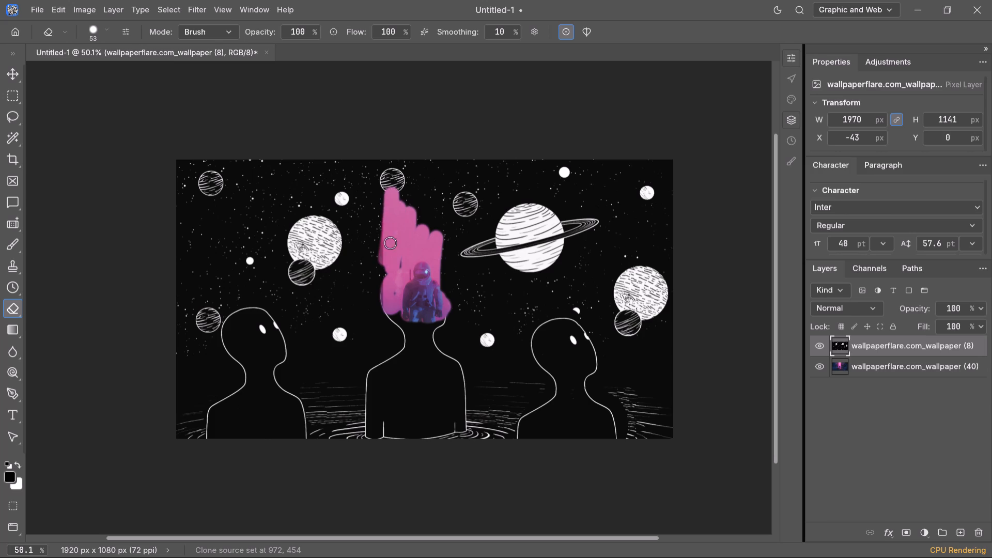
drag(390, 243, 442, 165)
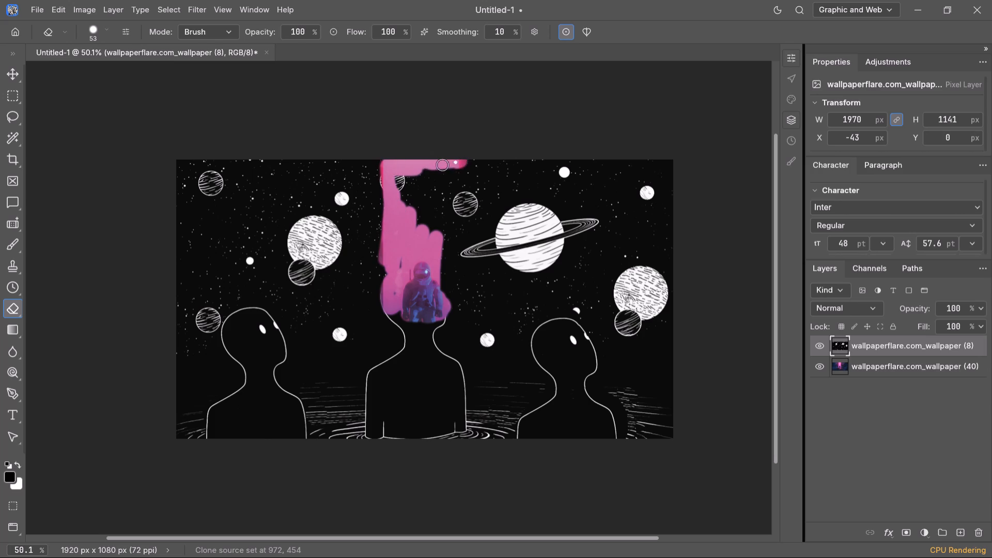
drag(442, 165, 440, 285)
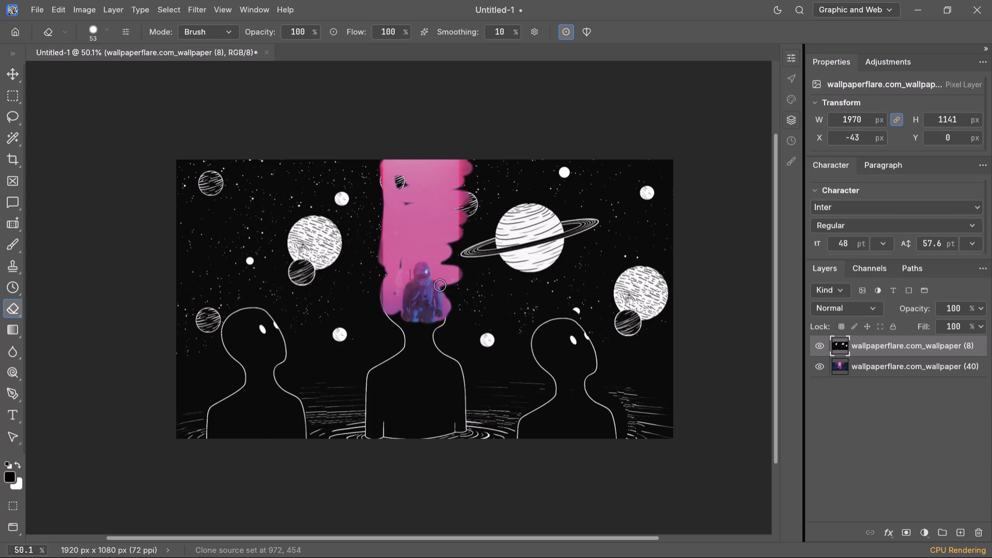
drag(440, 285, 432, 344)
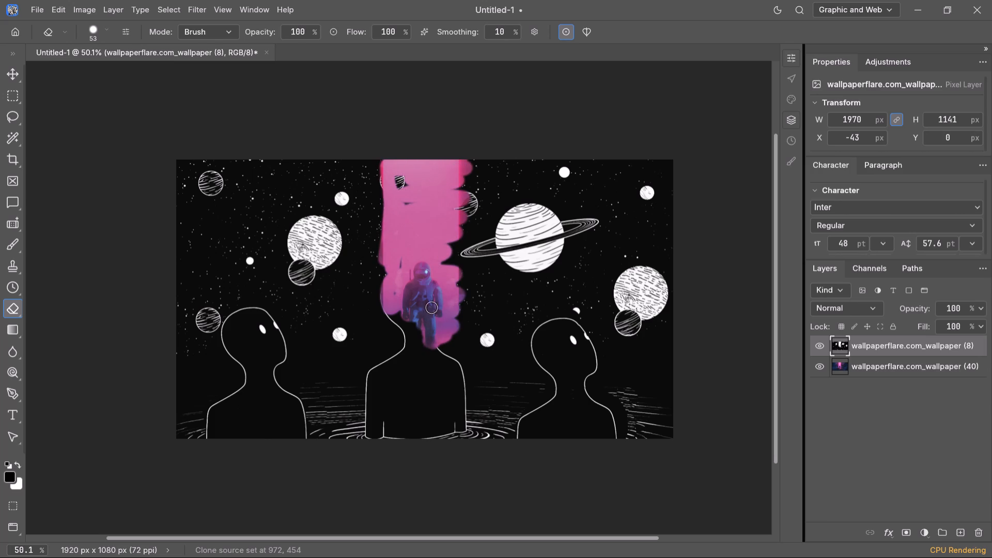
Set the Eraser brush size to 124 px.
right_click(424, 284)
drag(519, 302, 538, 305)
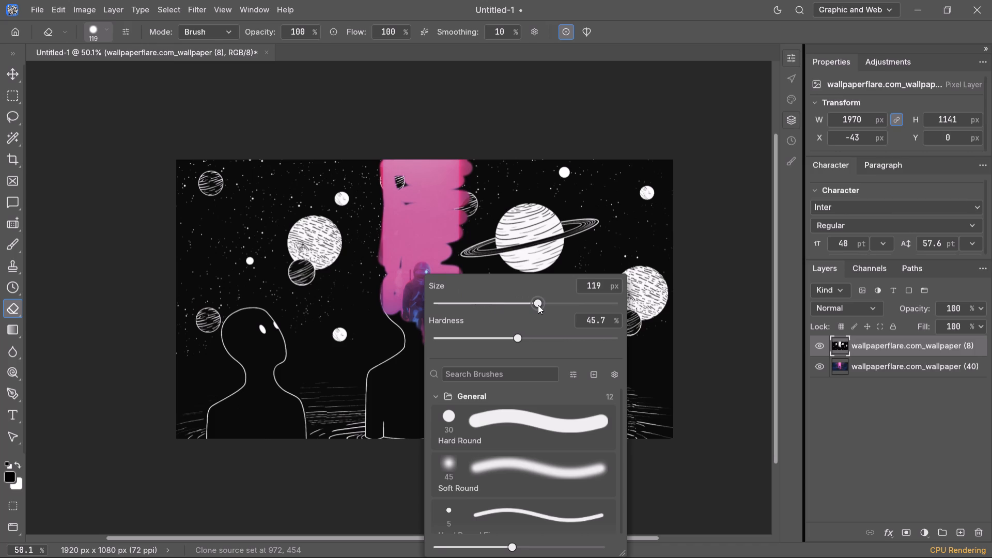
drag(538, 305, 538, 306)
click(428, 222)
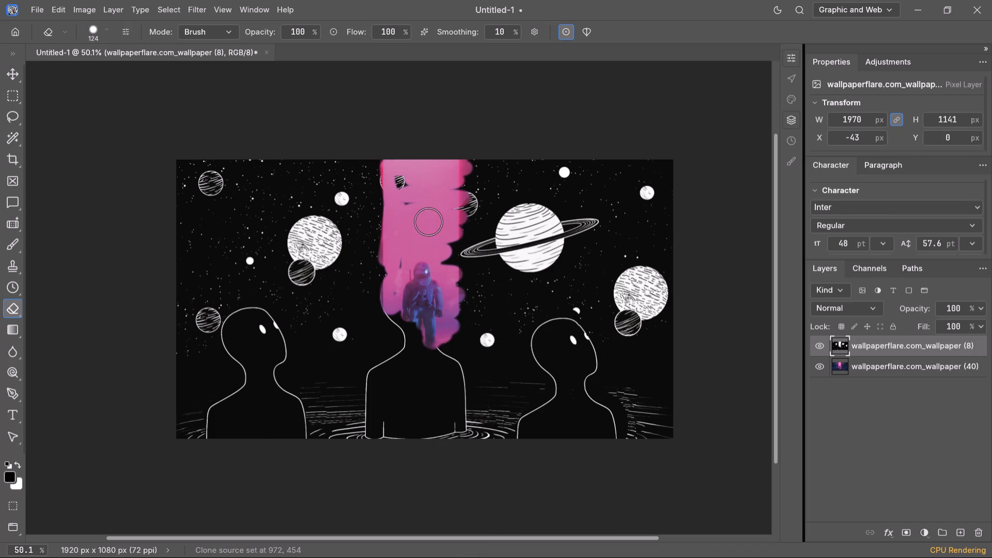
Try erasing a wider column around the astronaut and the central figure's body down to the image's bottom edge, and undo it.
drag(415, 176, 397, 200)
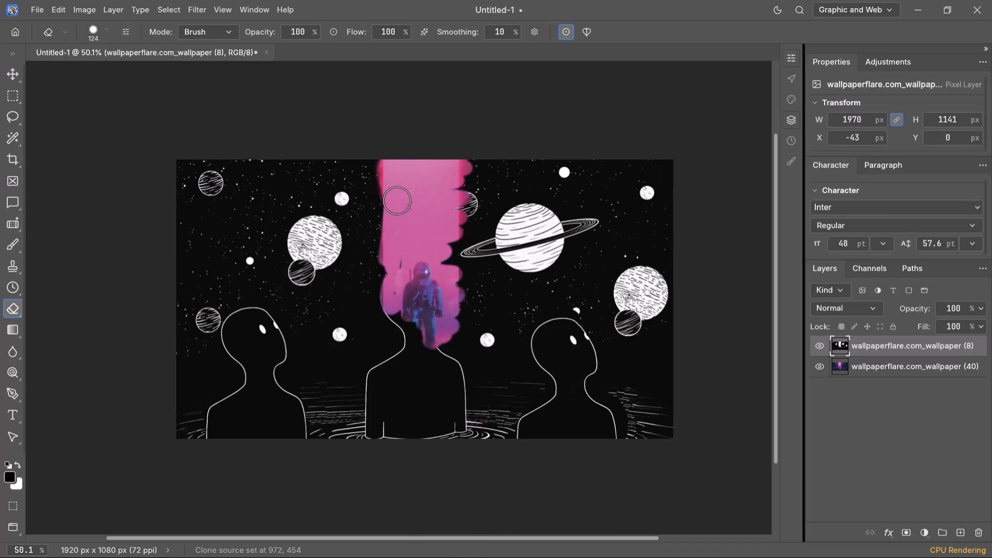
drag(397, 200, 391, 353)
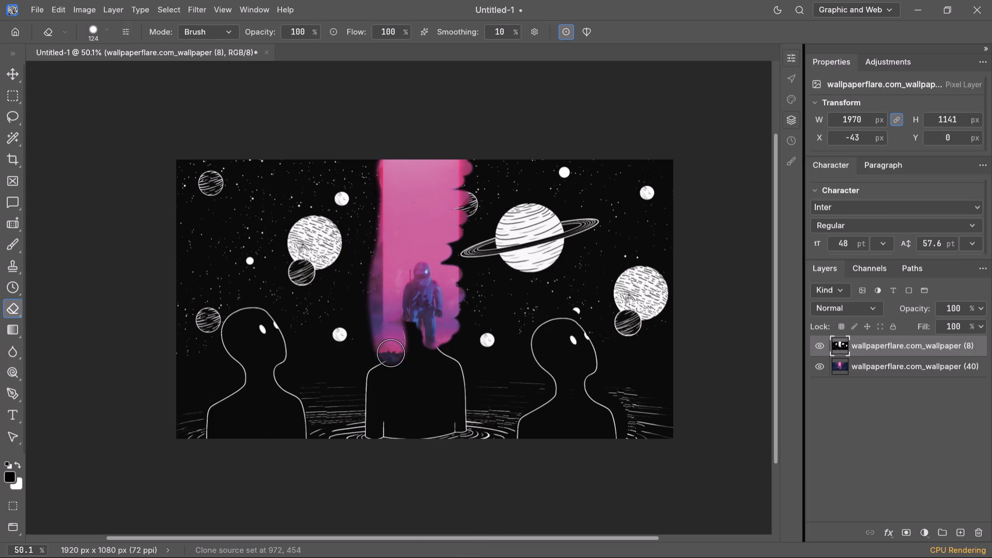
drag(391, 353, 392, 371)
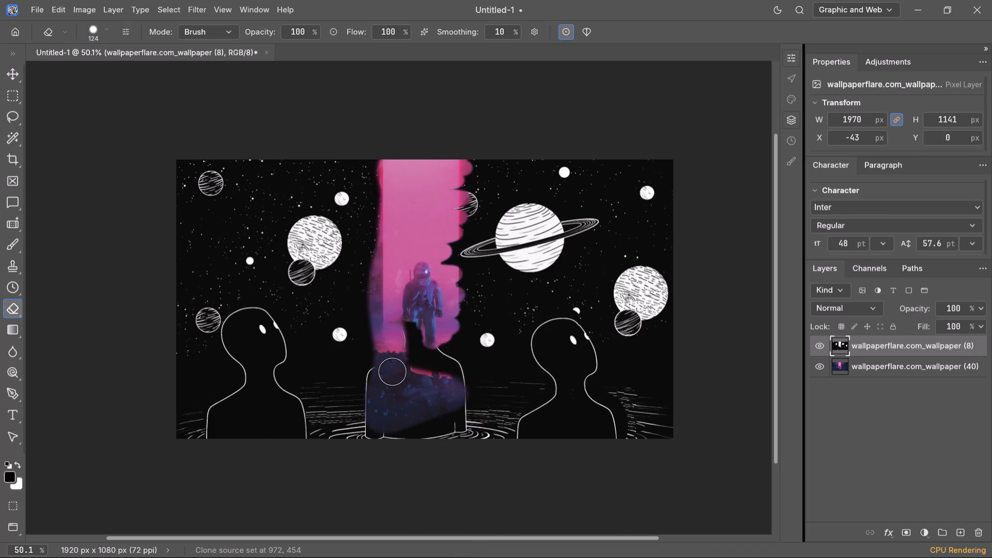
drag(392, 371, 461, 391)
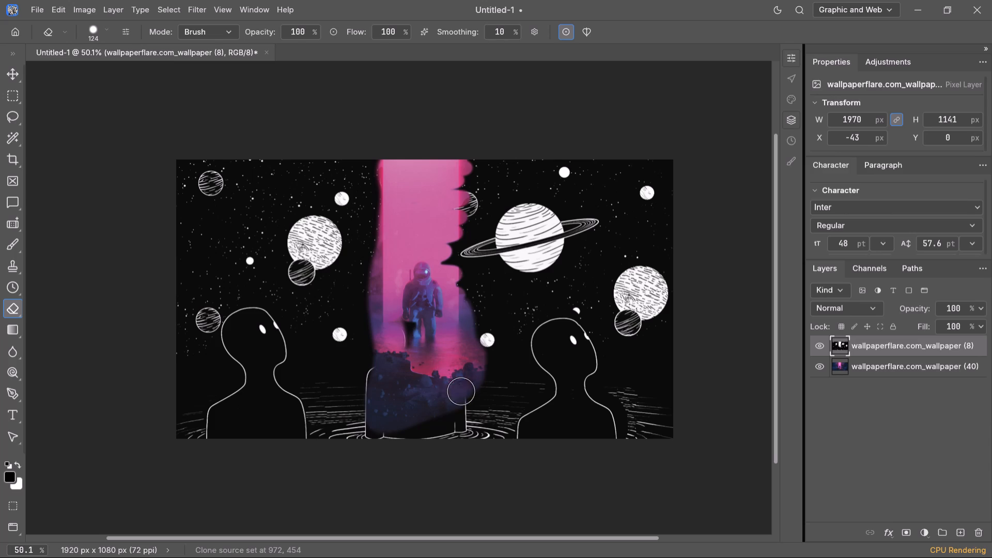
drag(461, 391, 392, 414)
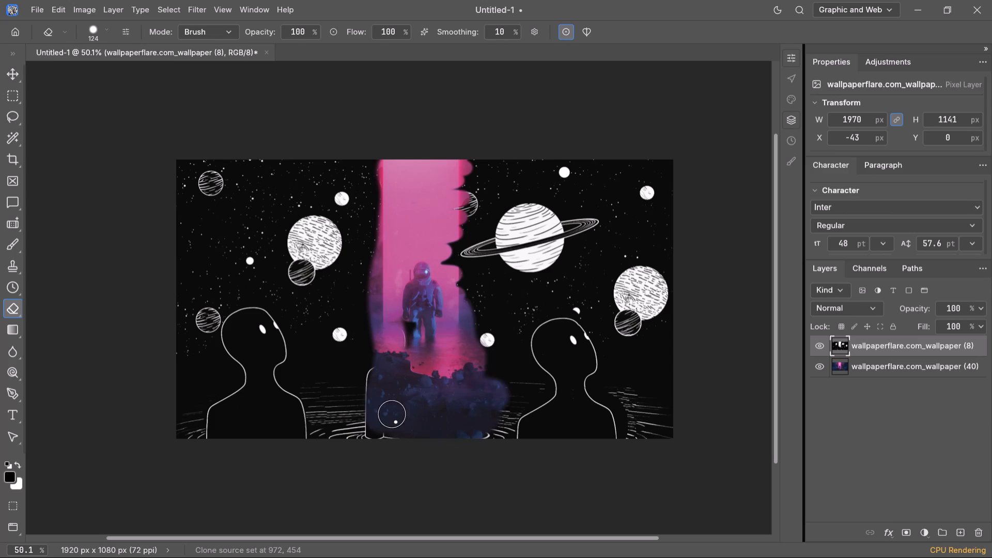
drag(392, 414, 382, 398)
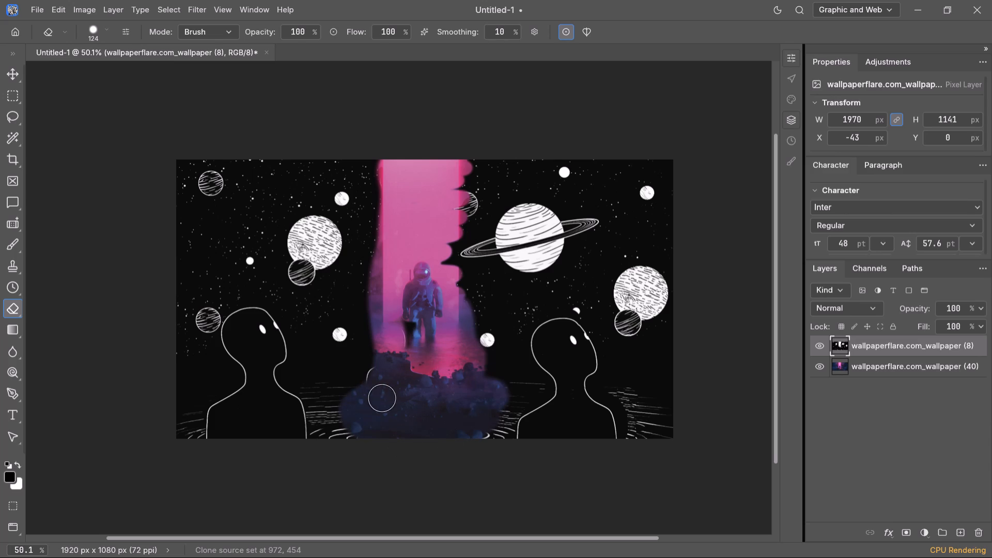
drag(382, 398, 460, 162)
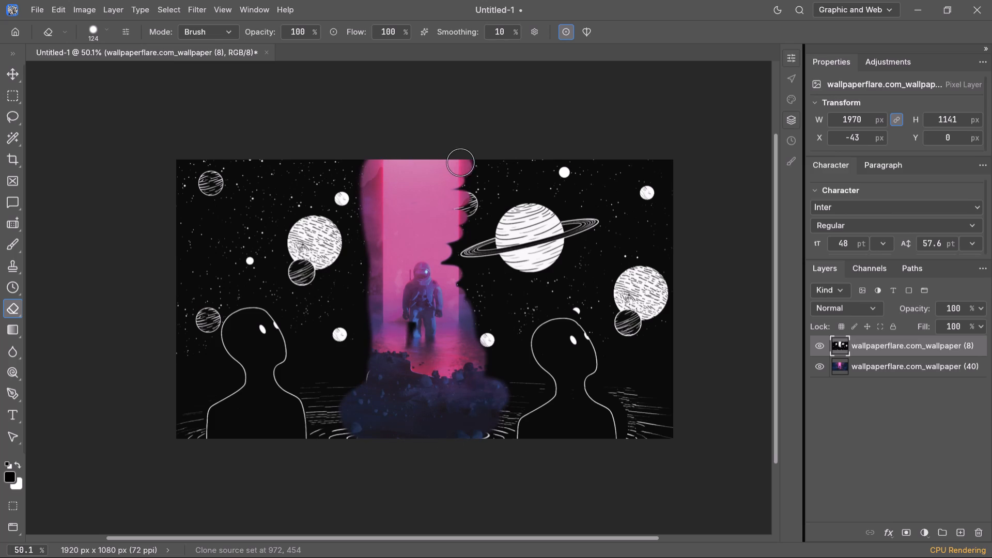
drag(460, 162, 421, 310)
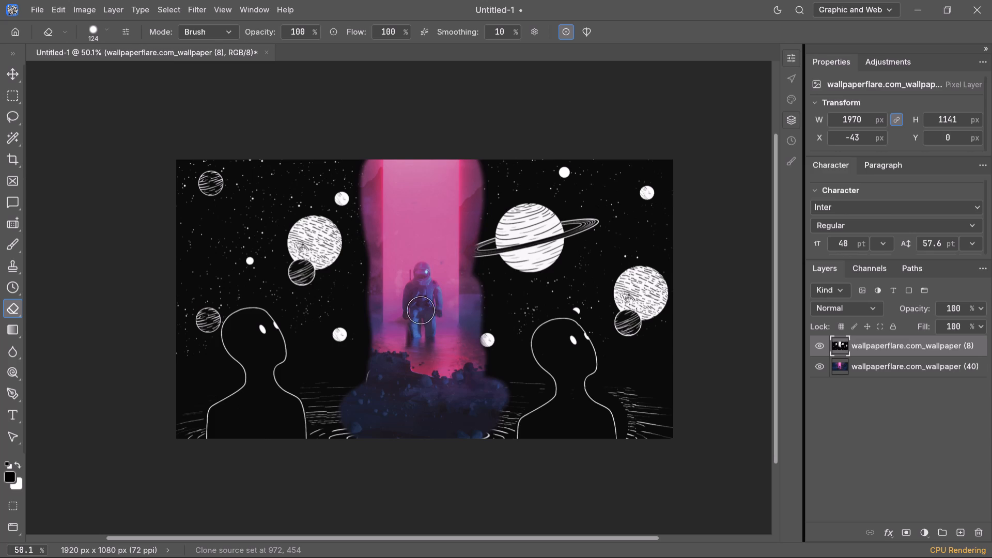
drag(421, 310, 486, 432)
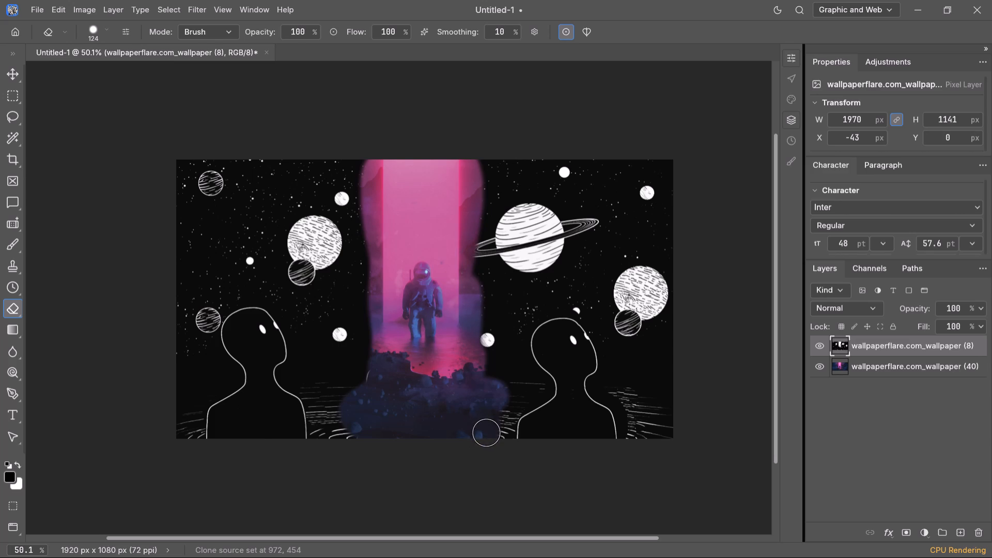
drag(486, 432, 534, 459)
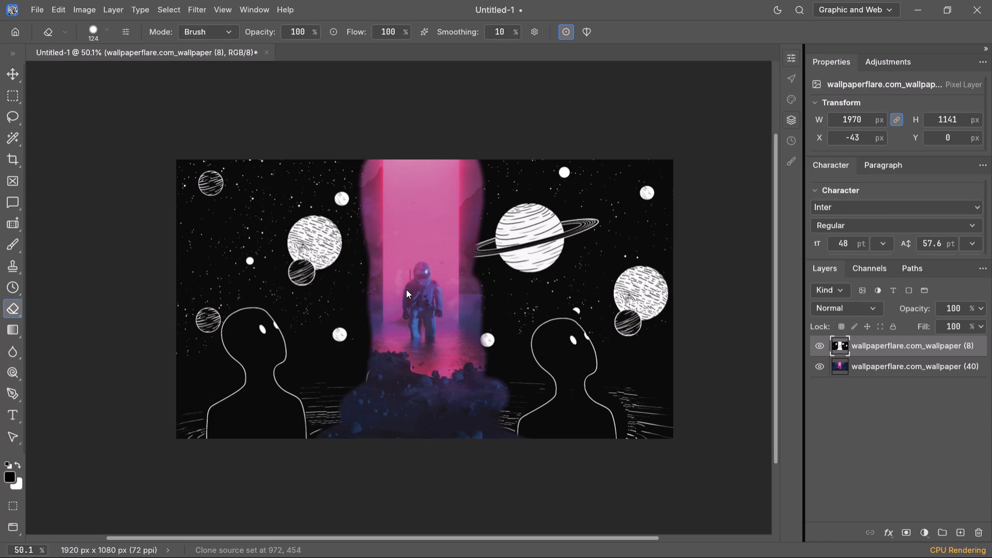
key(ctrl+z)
On the wallpaperflare.com_wallpaper (8) layer, erase around the astronaut and down over the central figure's neck and upper shoulders.
drag(397, 178, 404, 335)
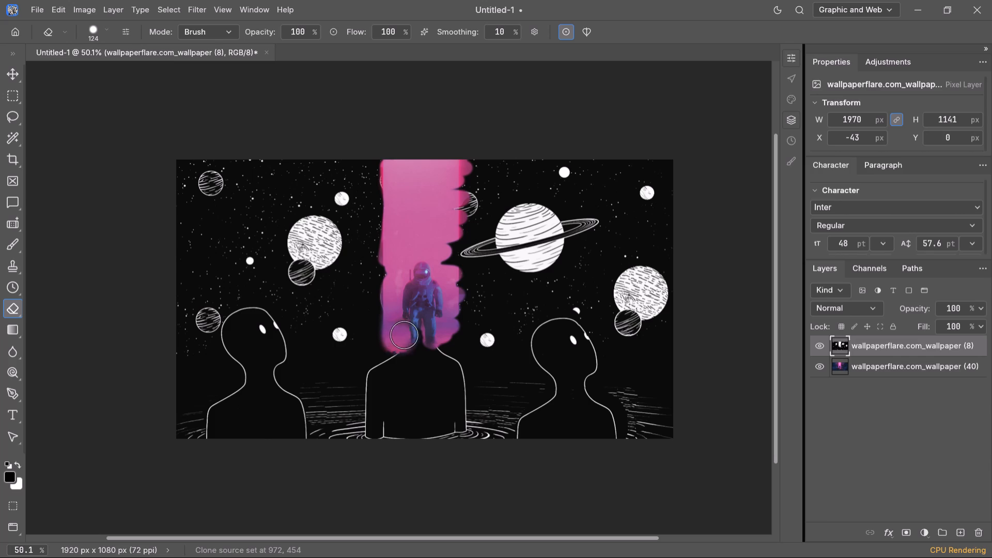
drag(404, 335, 391, 359)
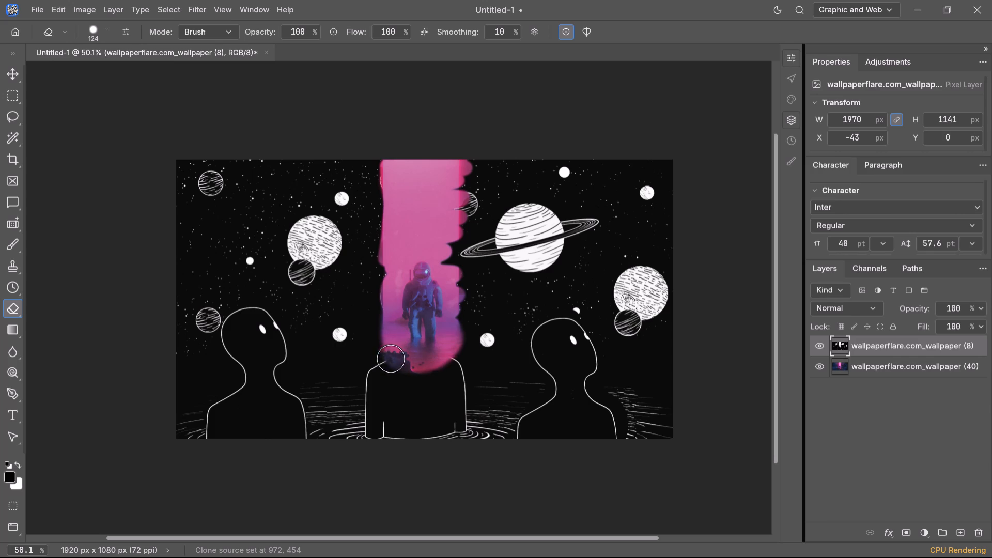
drag(391, 359, 444, 341)
Lower the Eraser hardness to 6.6% and erase along the revealed column's left side from the image's top edge down beside the astronaut.
right_click(409, 272)
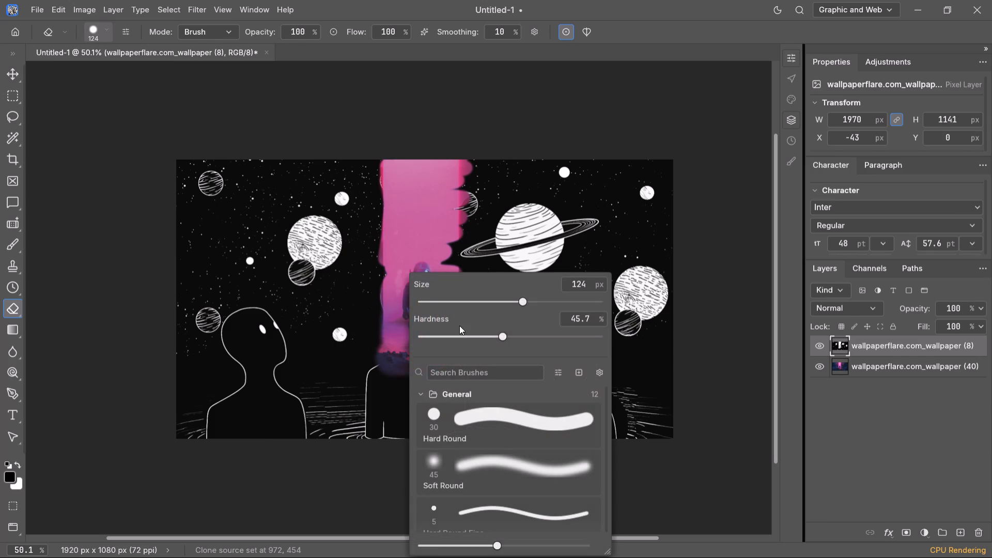
drag(494, 335, 430, 342)
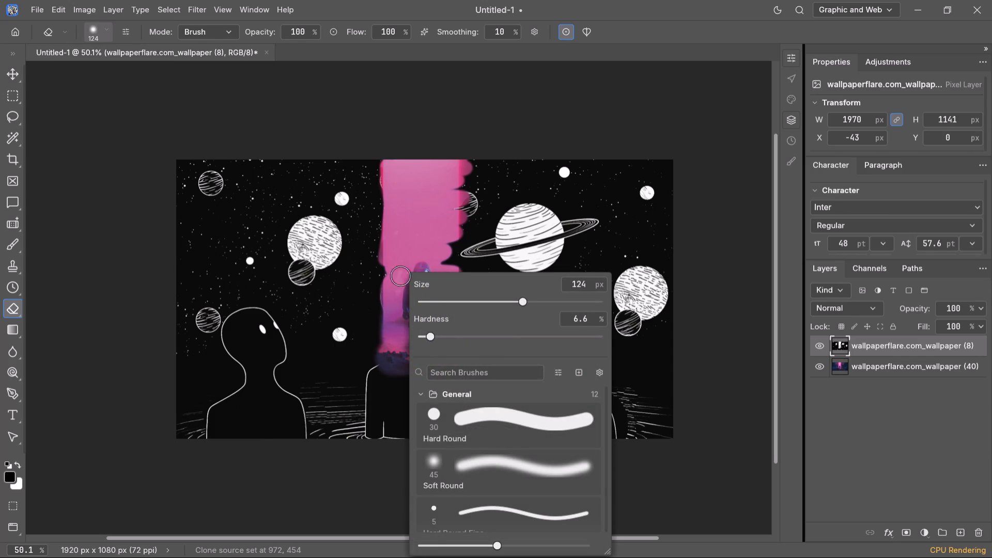
drag(379, 156, 379, 269)
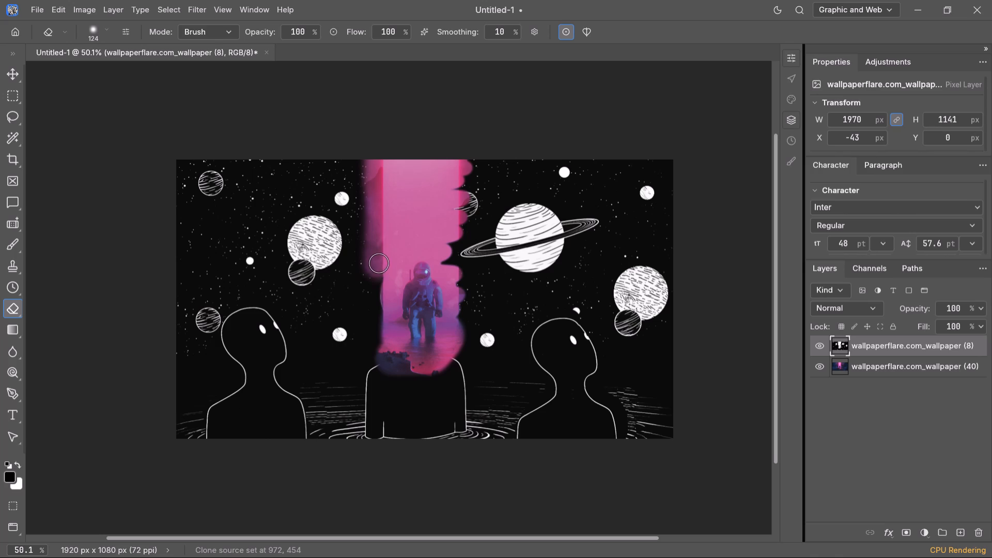
drag(380, 261, 383, 298)
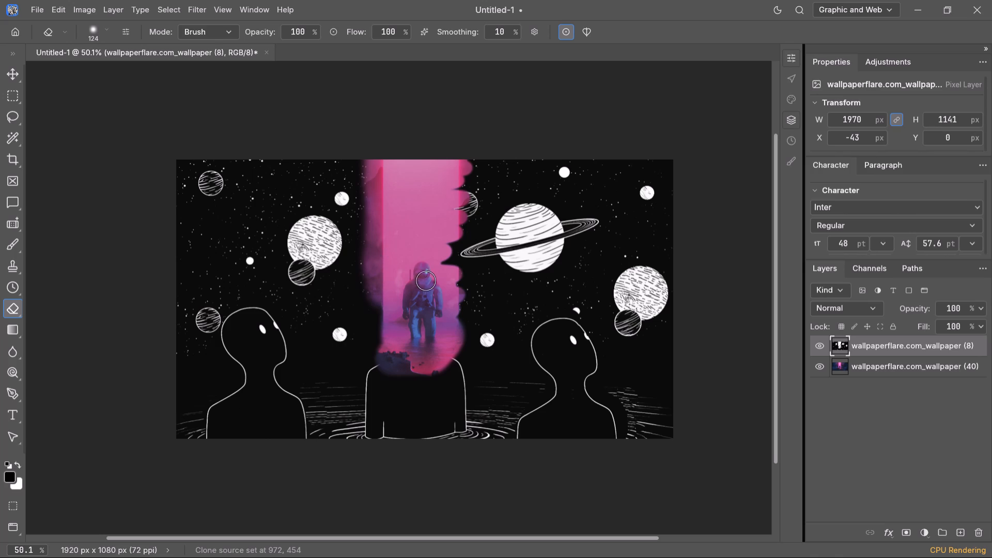
Lower the Eraser brush hardness to about 0.4%.
right_click(440, 276)
drag(461, 340, 443, 350)
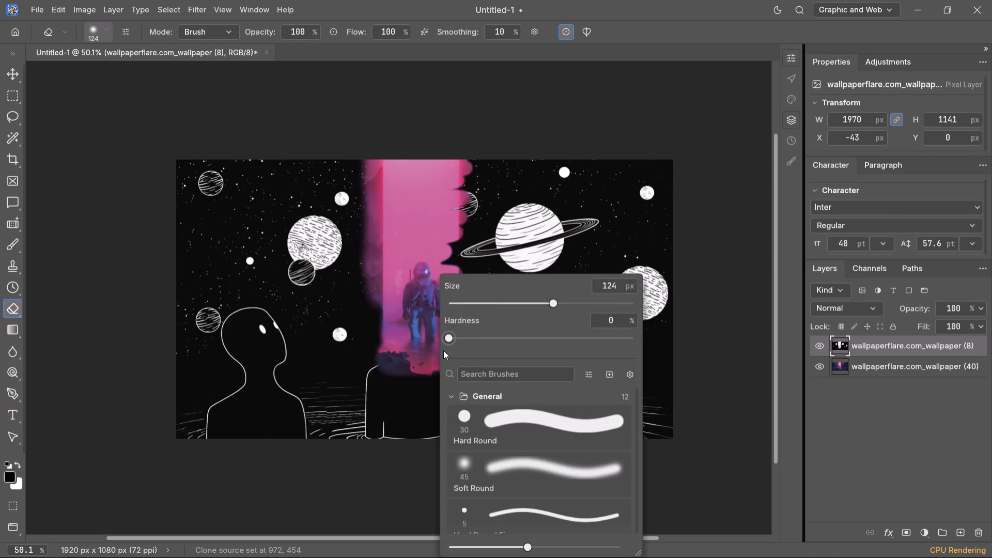
drag(443, 350, 450, 351)
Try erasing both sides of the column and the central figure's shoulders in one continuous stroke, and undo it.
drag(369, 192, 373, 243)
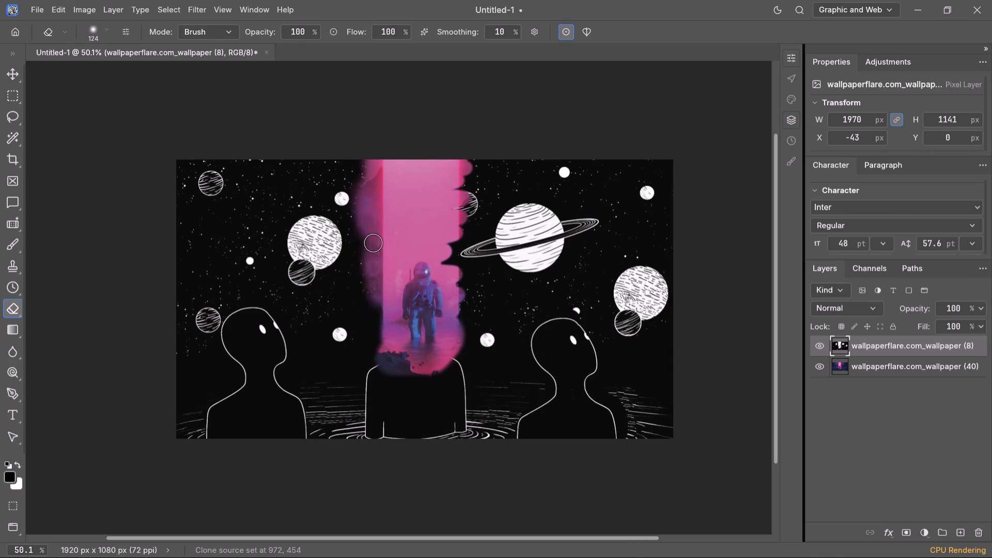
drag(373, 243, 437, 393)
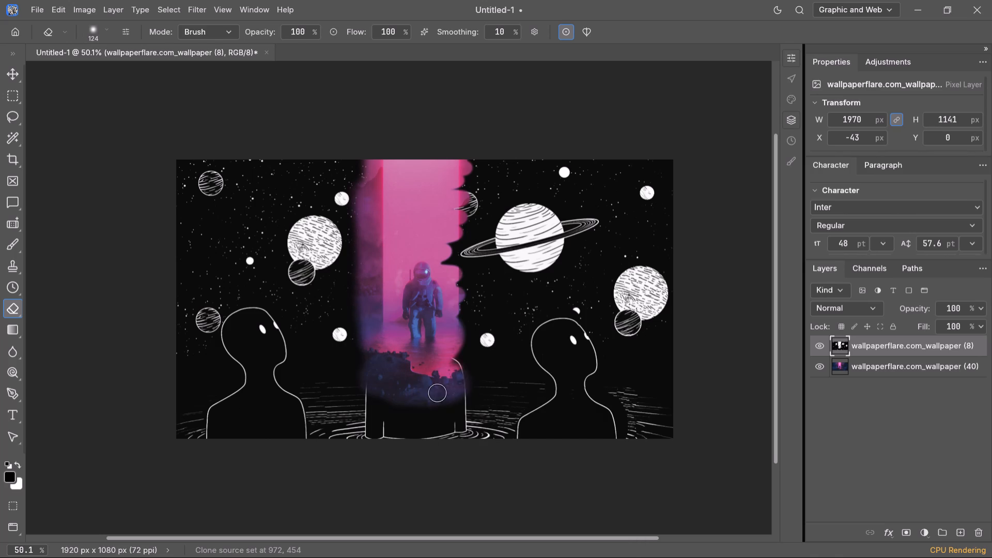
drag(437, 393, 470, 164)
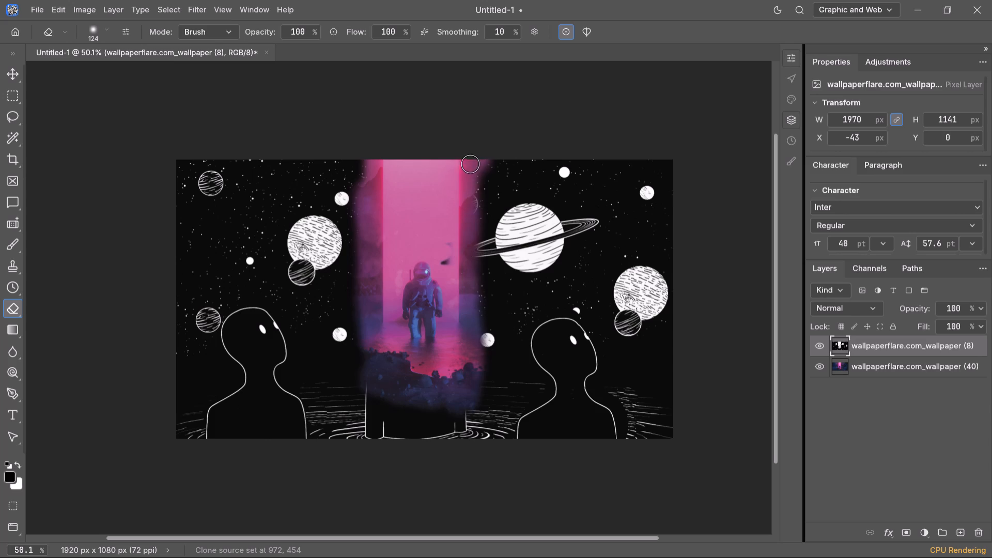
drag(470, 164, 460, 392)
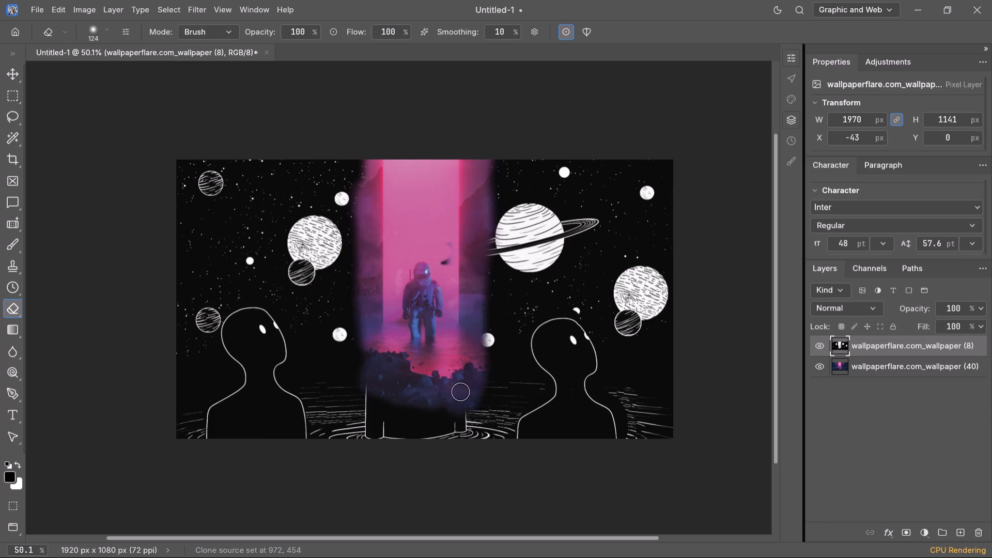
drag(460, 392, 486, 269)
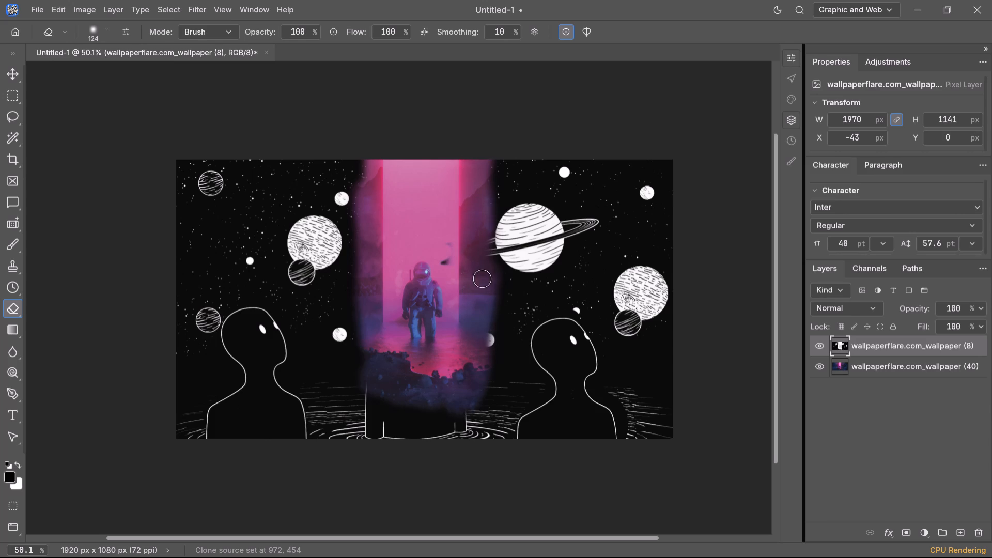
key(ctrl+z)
Erase a soft strip along the column's right side, from the image's top edge down past the astronaut's legs.
drag(458, 172, 472, 167)
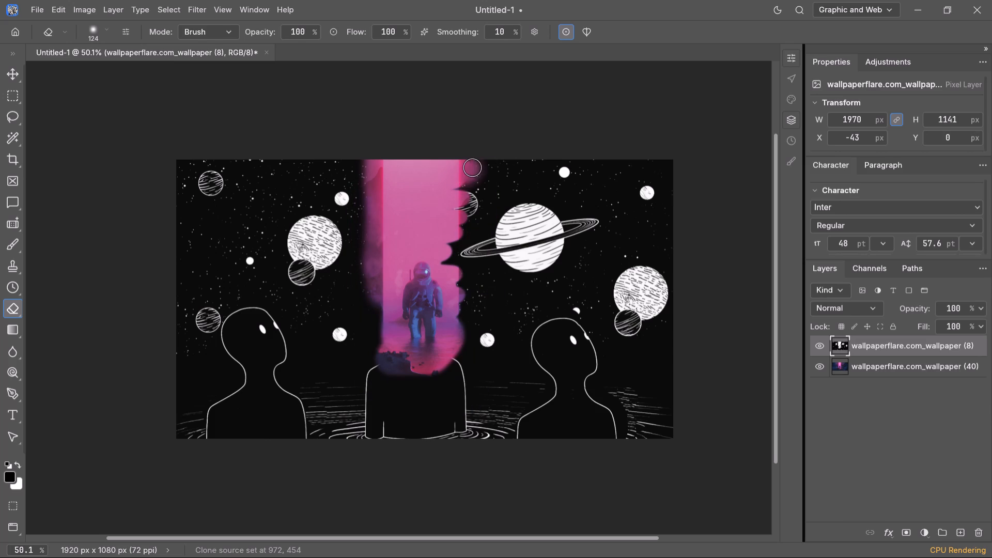
drag(472, 167, 465, 224)
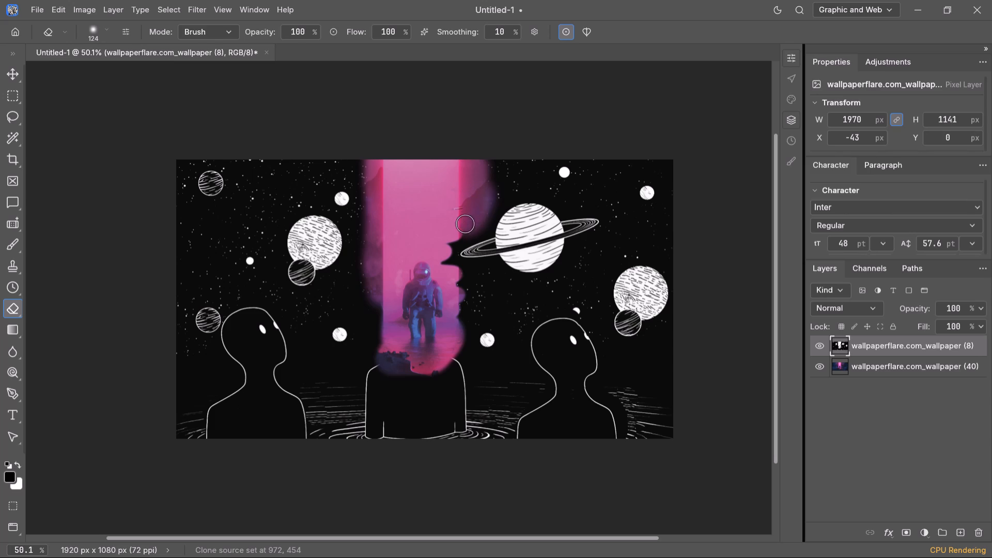
drag(465, 224, 487, 272)
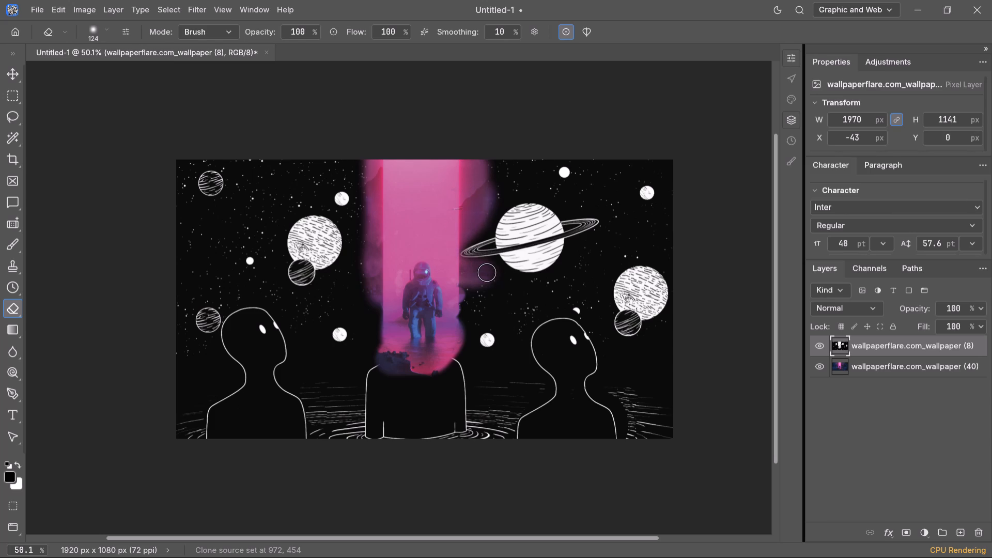
drag(487, 272, 466, 351)
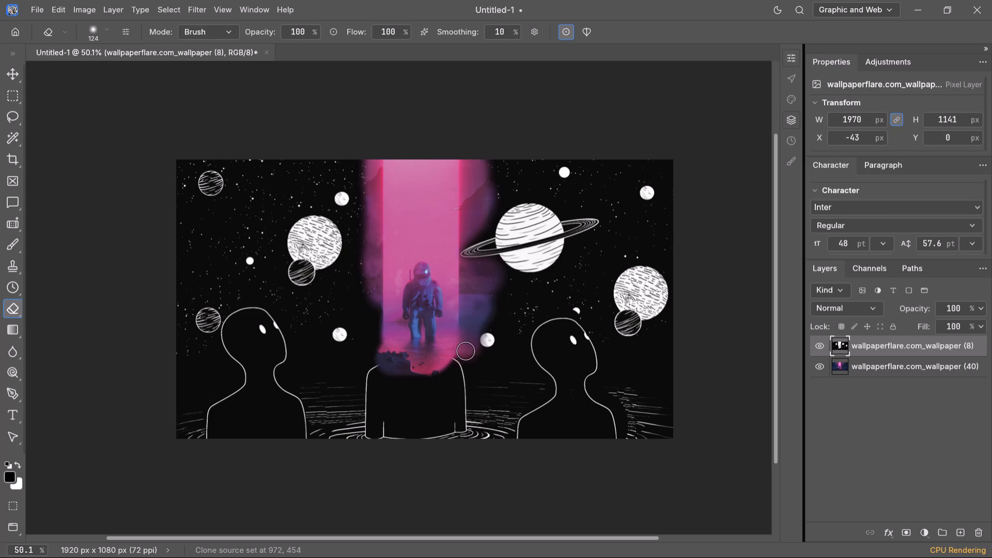
Erase across the central figure's shoulders below the astronaut, uncovering the rocks and extending past the figure's right shoulder.
drag(466, 351, 410, 362)
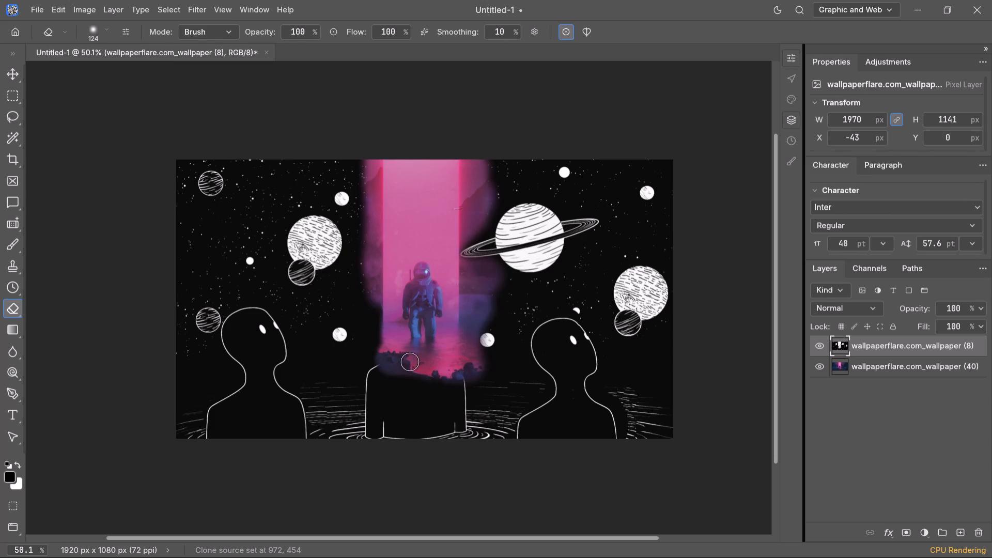
drag(410, 362, 475, 370)
drag(478, 370, 492, 383)
click(495, 392)
click(453, 384)
click(424, 381)
drag(402, 377, 397, 383)
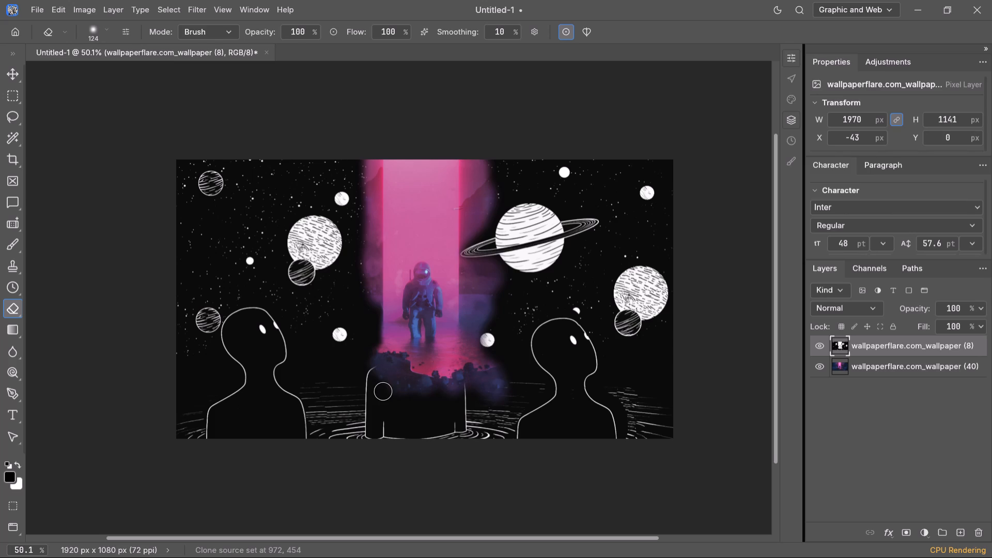
click(379, 393)
Erase the central figure's left shoulder and back up the column's left side to the image's top edge.
drag(382, 369, 375, 379)
drag(366, 381, 368, 372)
drag(371, 352, 377, 220)
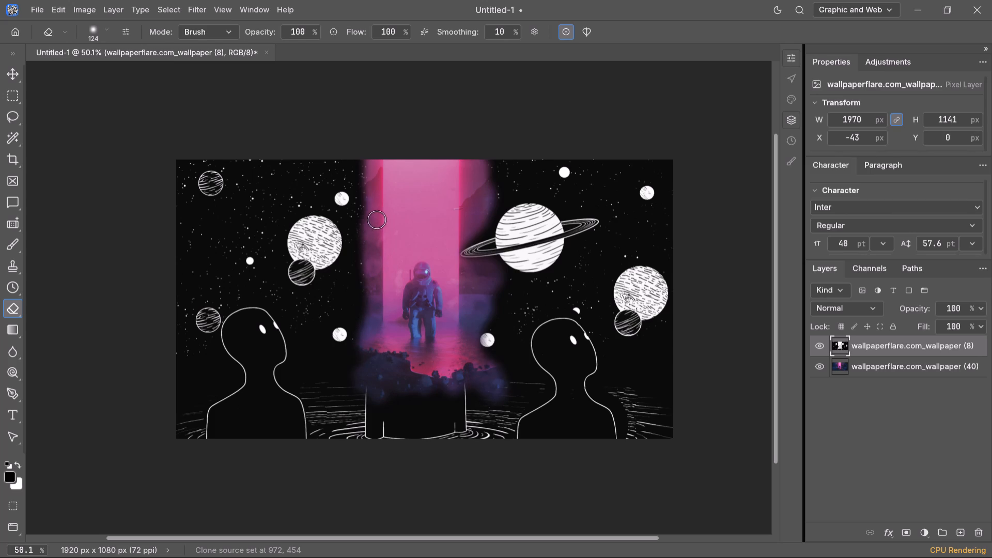
drag(377, 220, 369, 170)
Widen the erased area's upper left side toward the small white moon and the large striped planet, down to the astronaut's level.
drag(365, 168, 356, 166)
click(352, 165)
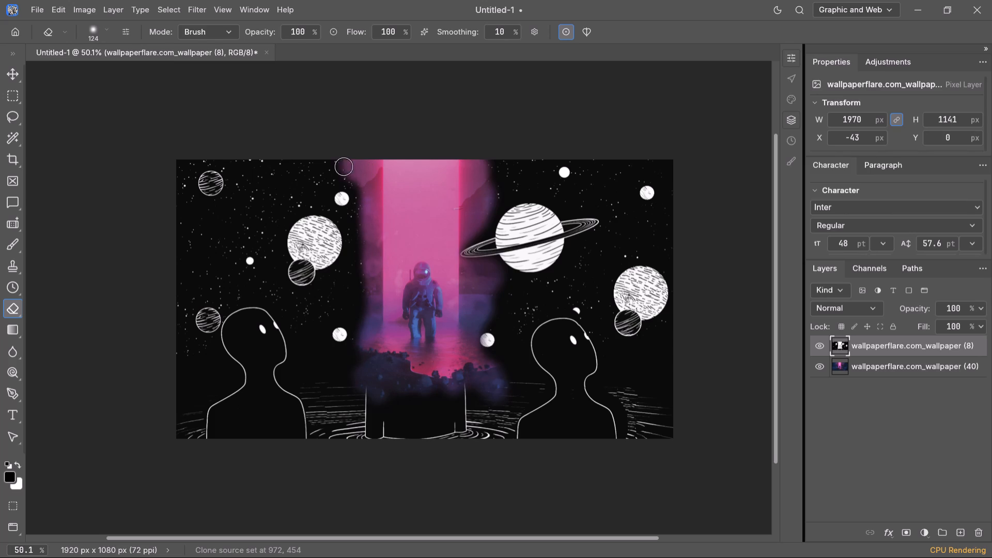
click(338, 167)
click(335, 175)
click(350, 183)
drag(358, 190, 365, 201)
drag(363, 217, 353, 227)
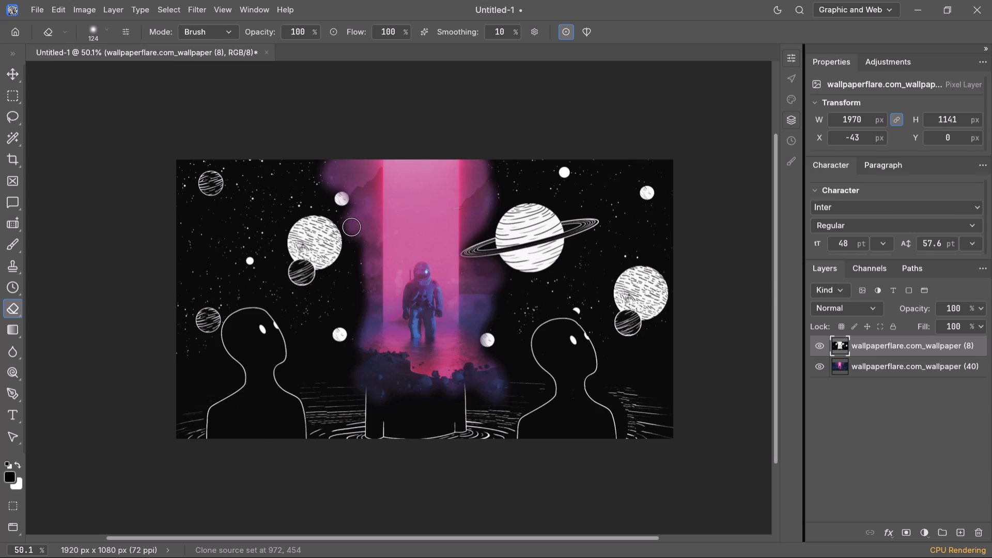
click(348, 220)
drag(359, 239, 357, 252)
drag(355, 258, 353, 268)
click(349, 276)
drag(347, 281, 358, 282)
drag(368, 283, 368, 288)
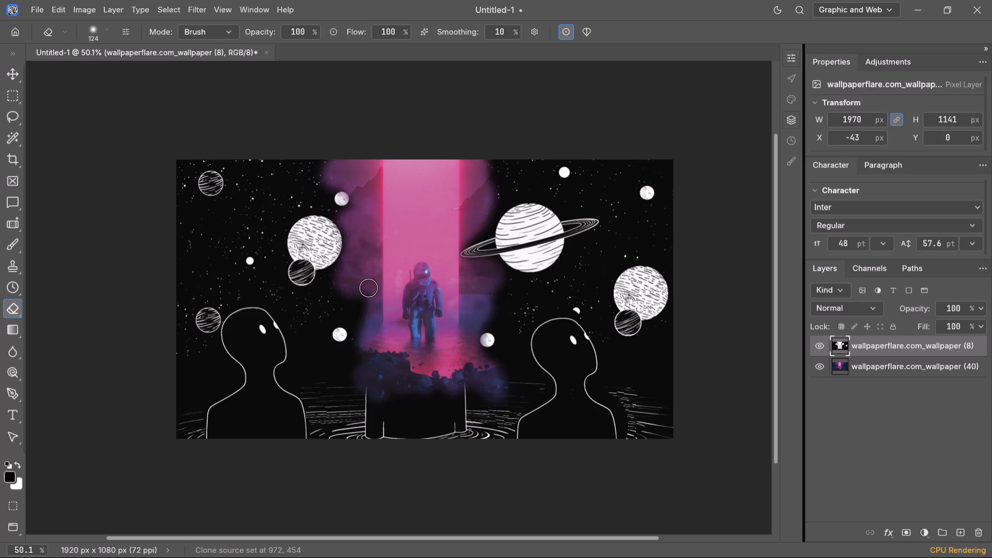
Widen the erased area's lower left side, working around the small white moon and down to the rocks beside the central figure's shoulder.
drag(368, 288, 366, 289)
click(353, 299)
drag(359, 302, 363, 309)
click(368, 315)
click(335, 301)
drag(353, 312, 361, 320)
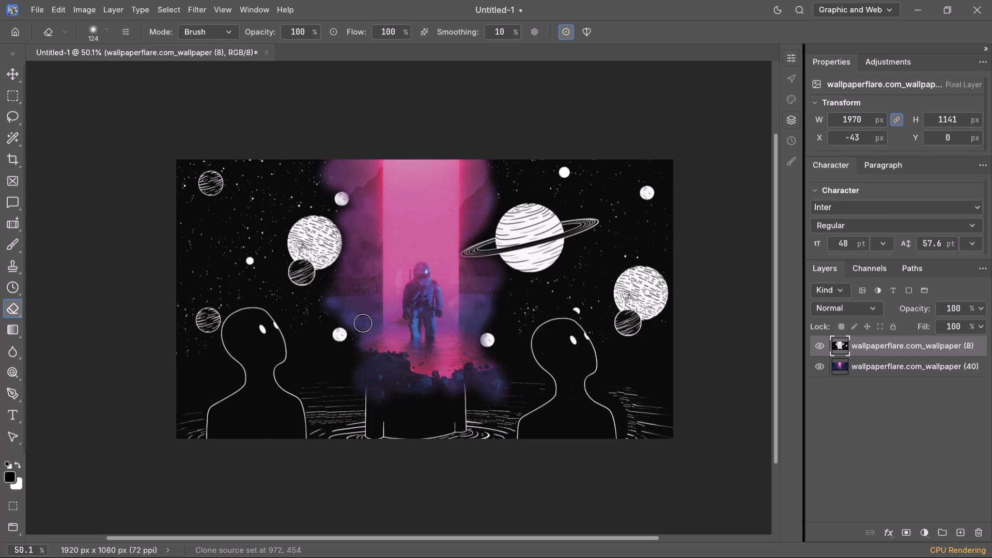
drag(364, 333, 362, 343)
drag(351, 355, 344, 358)
drag(333, 356, 357, 359)
click(362, 359)
click(351, 376)
click(346, 377)
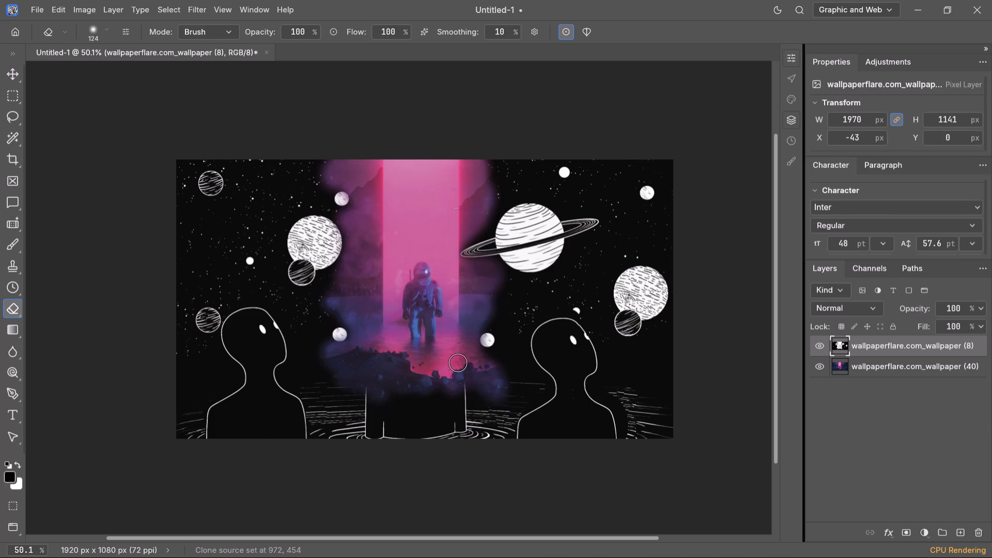
Reduce the Eraser hardness to its minimum and erase the ripples beside the central figure's left arm and across its upper chest.
right_click(407, 284)
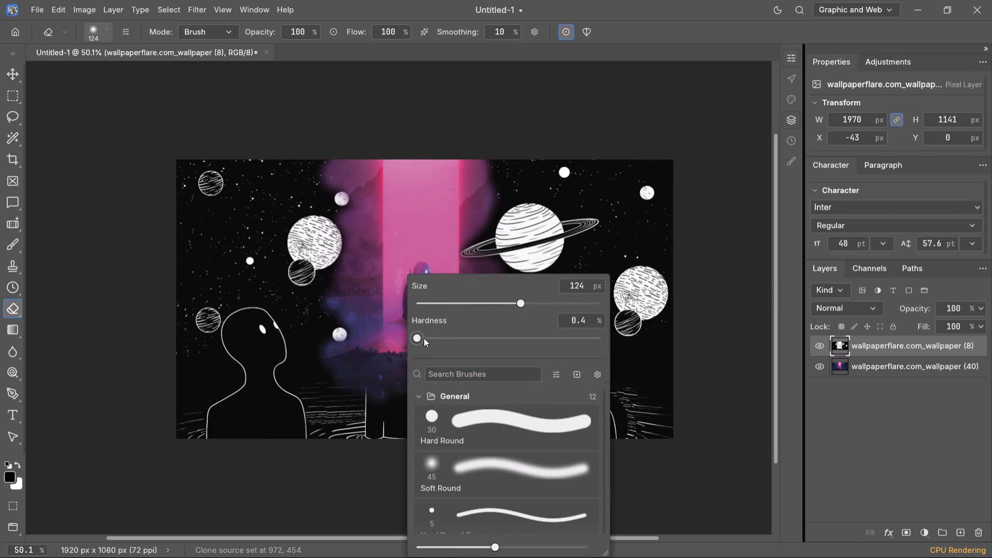
drag(423, 338, 398, 345)
drag(364, 377, 346, 410)
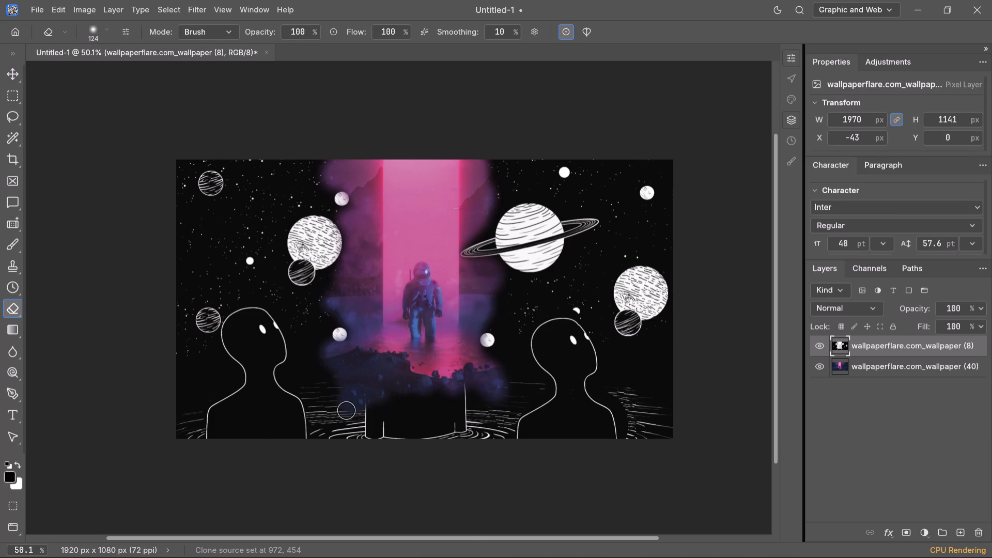
drag(346, 410, 347, 410)
click(381, 395)
click(405, 395)
drag(427, 382, 430, 388)
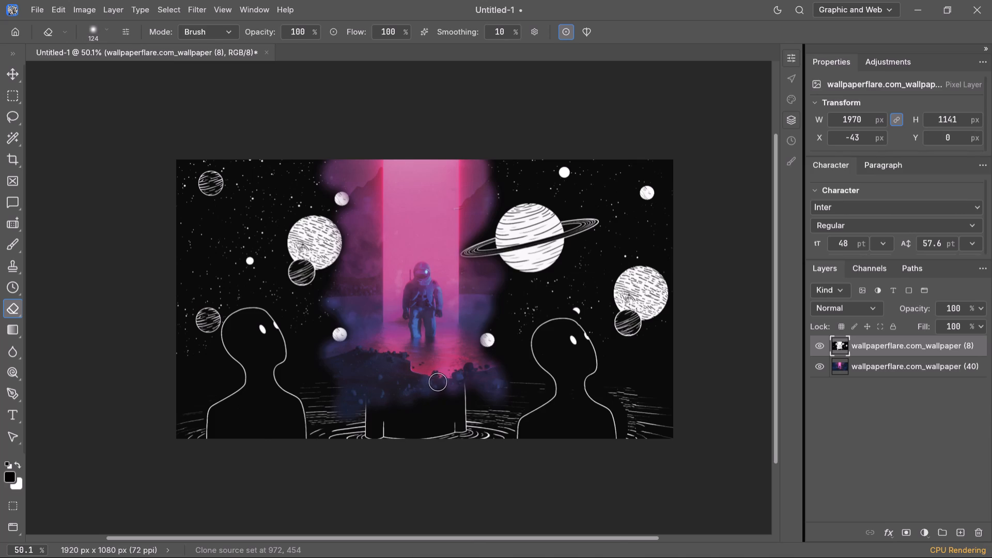
drag(440, 382, 443, 393)
click(450, 386)
click(469, 383)
Erase the central figure's right arm and the ripples beside it down to the image's bottom edge.
drag(481, 388, 486, 395)
click(481, 403)
drag(471, 408, 471, 415)
drag(477, 397, 487, 407)
drag(481, 416, 478, 428)
click(478, 429)
drag(489, 410, 492, 421)
Erase the central figure's torso and left arm in horizontal passes, uncovering the dark rocks down near the image's bottom edge.
click(464, 400)
click(441, 396)
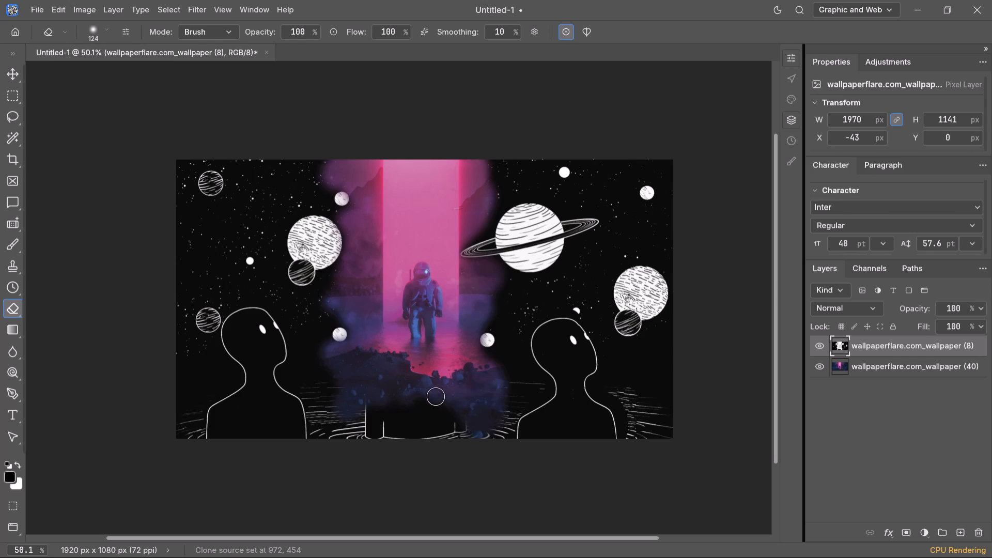
click(428, 398)
drag(413, 401, 398, 406)
drag(380, 404, 369, 408)
drag(355, 413, 345, 415)
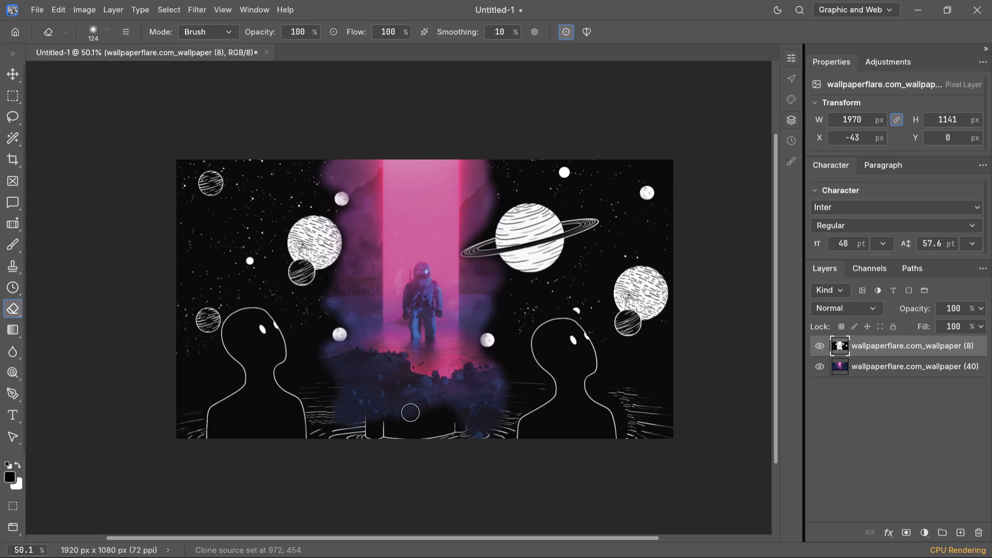
click(410, 412)
click(453, 411)
drag(470, 421, 434, 419)
drag(391, 416, 348, 424)
drag(346, 425, 340, 430)
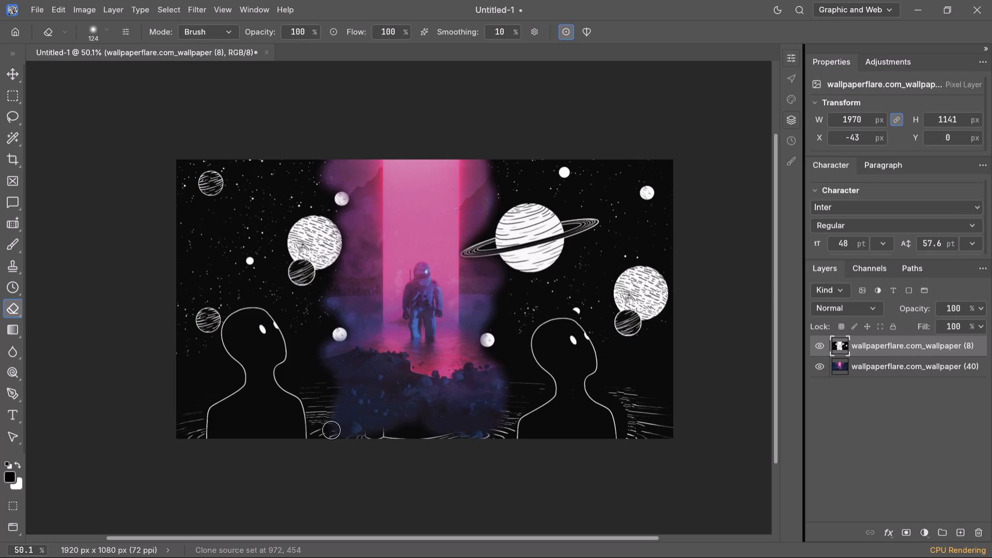
Erase the remaining ripples and body outlines along the image's bottom edge between the two outer figures, and beside the right figure.
drag(354, 428, 349, 431)
drag(407, 429, 423, 430)
drag(441, 432, 461, 436)
drag(388, 432, 365, 432)
drag(347, 431, 334, 437)
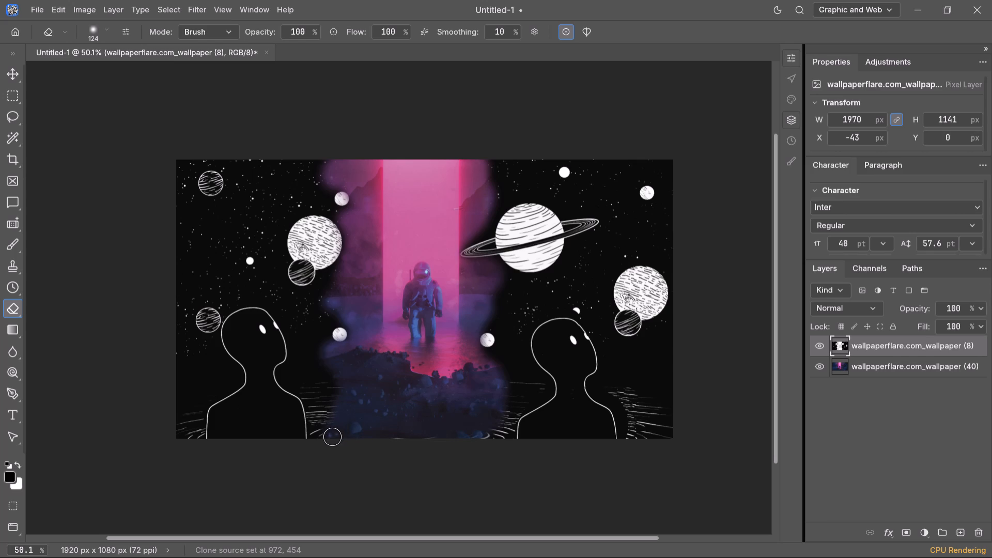
click(332, 437)
drag(446, 430, 474, 431)
drag(489, 436, 499, 441)
click(504, 426)
click(507, 411)
Extend the erased rocky ground over to the right figure's neck and shoulder.
drag(510, 401, 526, 390)
click(529, 389)
click(503, 375)
click(534, 379)
click(539, 382)
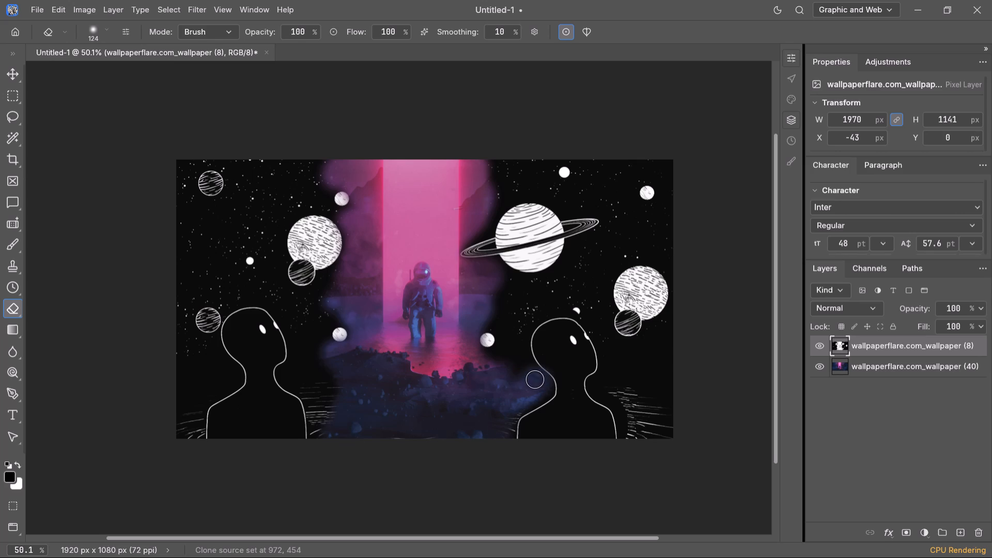
click(516, 372)
drag(530, 367, 535, 371)
click(545, 386)
drag(542, 399, 538, 402)
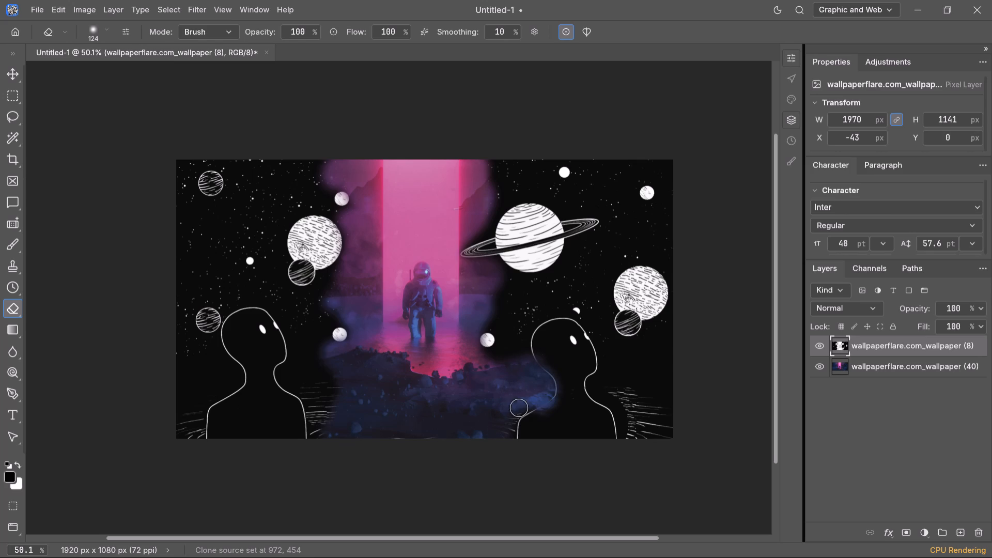
Extend the erased rocky ground to the left figure's neck and shoulder, removing the ripples beside it down to the image's bottom edge.
click(324, 376)
click(300, 381)
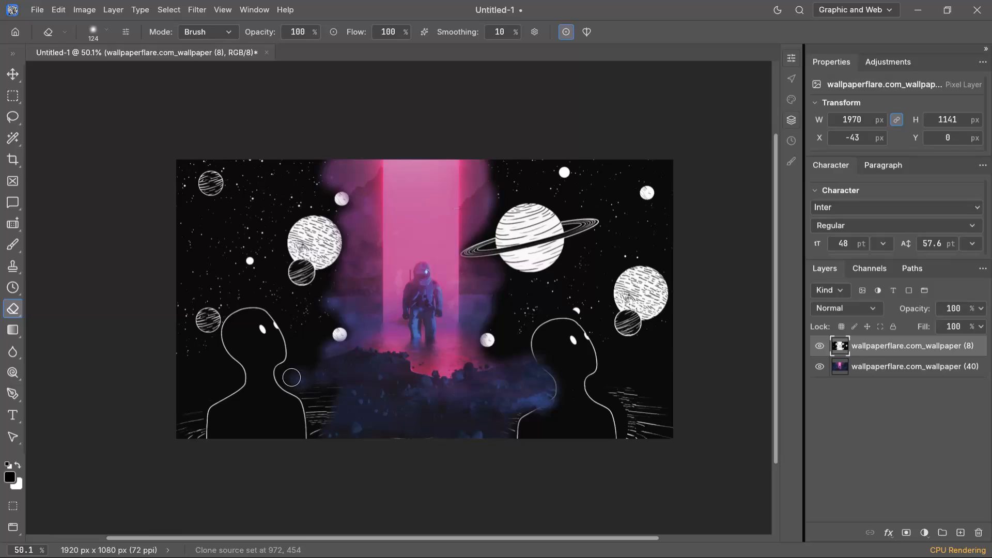
drag(287, 377, 304, 377)
drag(327, 373, 324, 378)
drag(311, 390, 322, 397)
drag(351, 395, 342, 397)
click(318, 393)
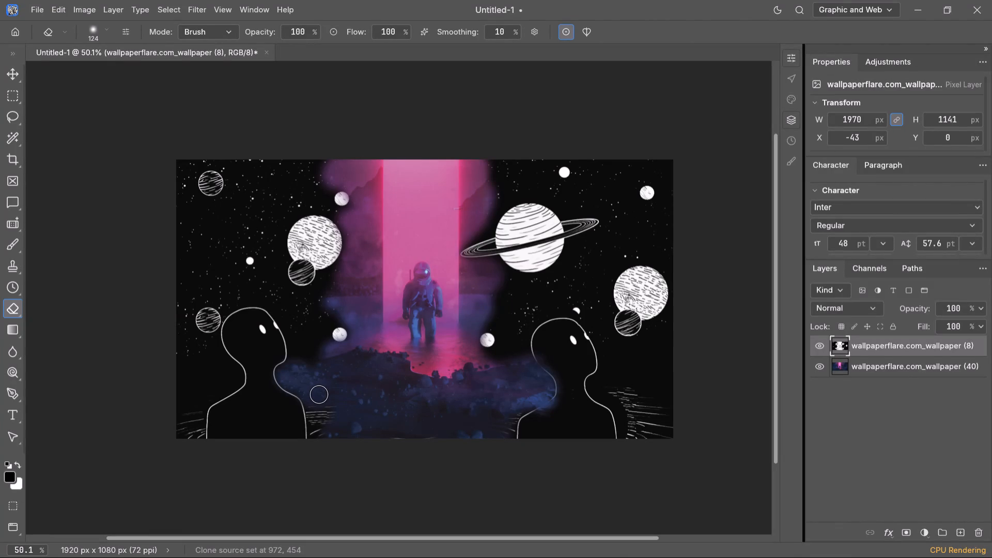
click(319, 395)
drag(318, 417, 318, 423)
drag(317, 411, 321, 425)
click(339, 406)
drag(336, 431, 335, 437)
drag(328, 433, 326, 441)
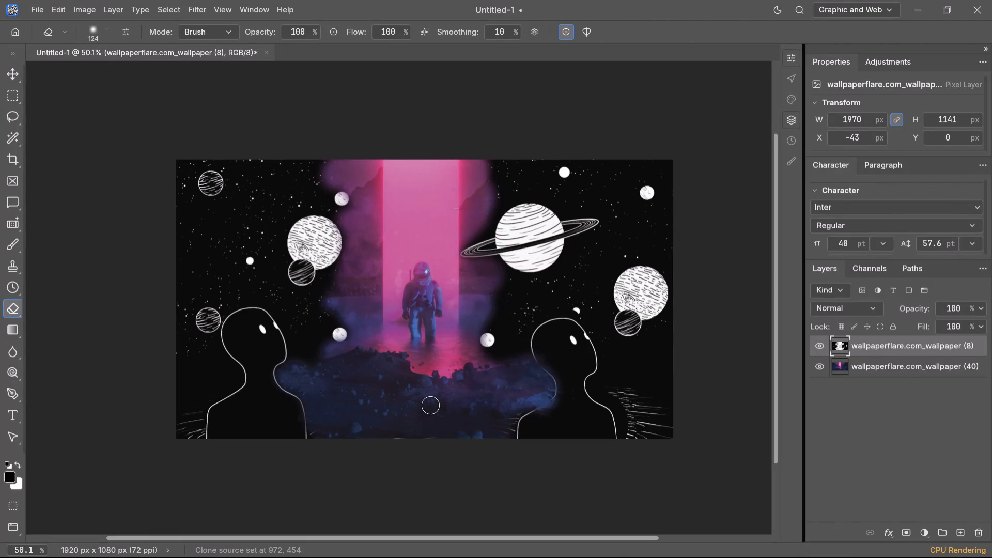
Dab away the dark sky around the two small moons flanking the astronaut to widen the revealed blue haze.
click(479, 319)
drag(489, 324, 494, 324)
click(503, 327)
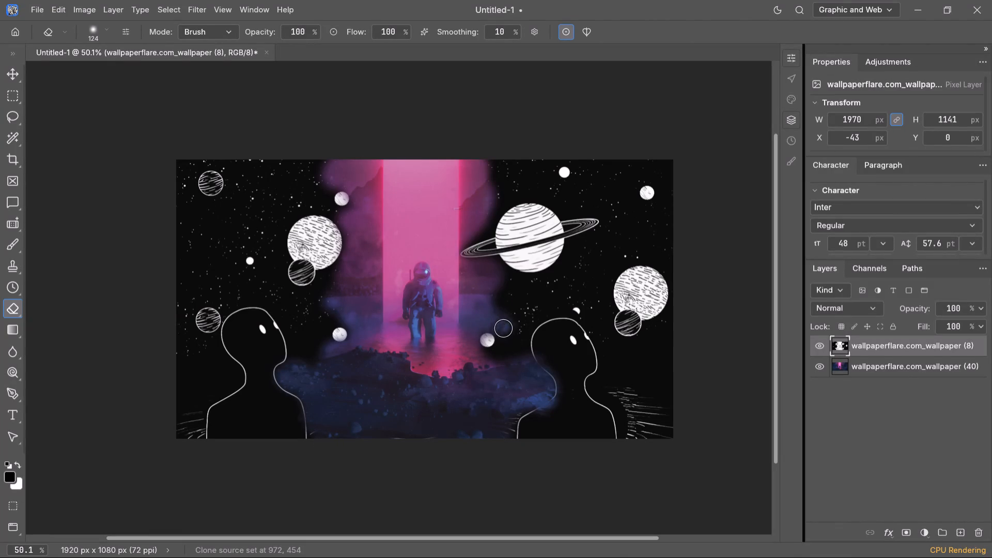
click(334, 314)
drag(359, 333, 356, 342)
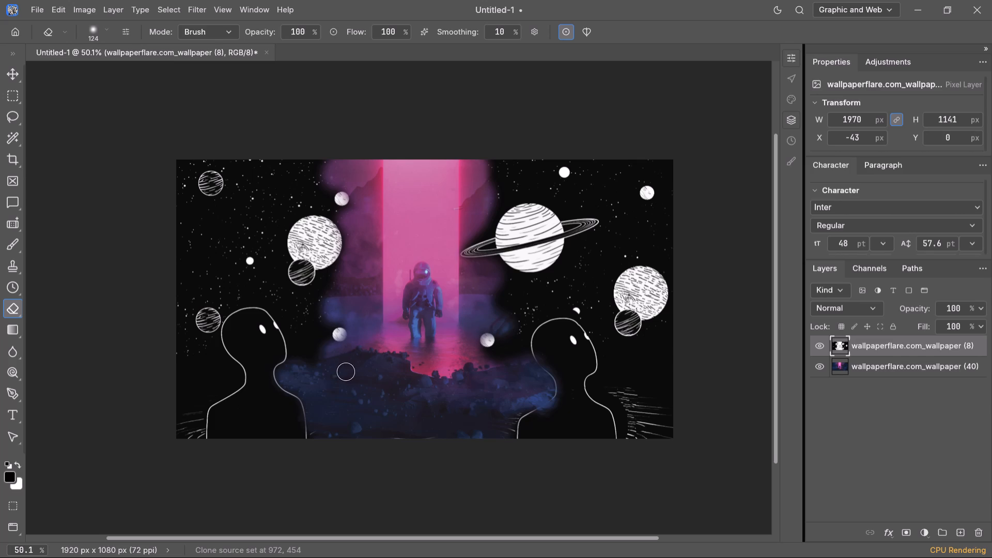
Widen the revealed purple sky outward along the image's top edge on both sides of the pink beam.
click(488, 174)
drag(489, 168, 493, 162)
click(495, 160)
click(517, 158)
click(324, 157)
click(320, 162)
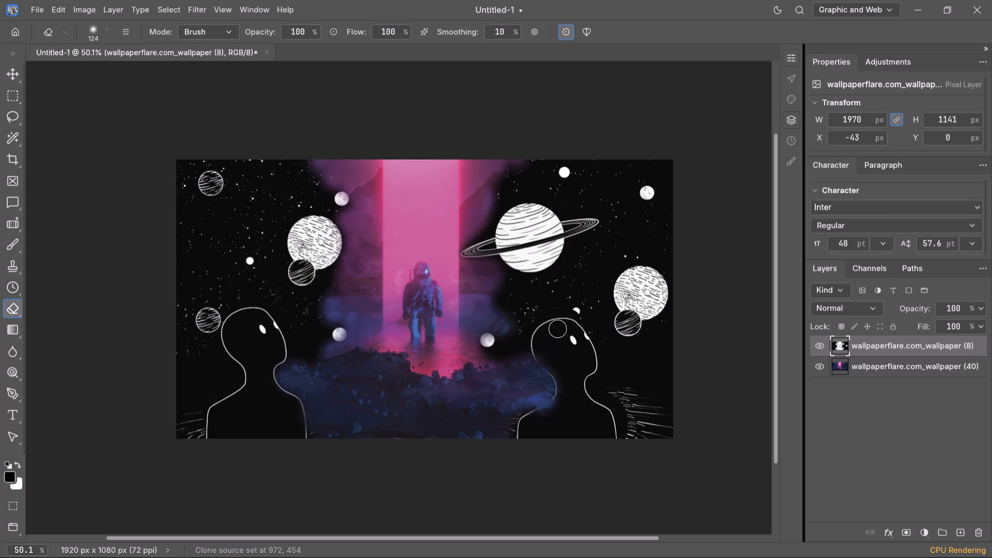
Fade the right figure's inner shoulder outline and the left figure's lower inner side with soft eraser dabs.
click(531, 404)
click(522, 415)
click(512, 430)
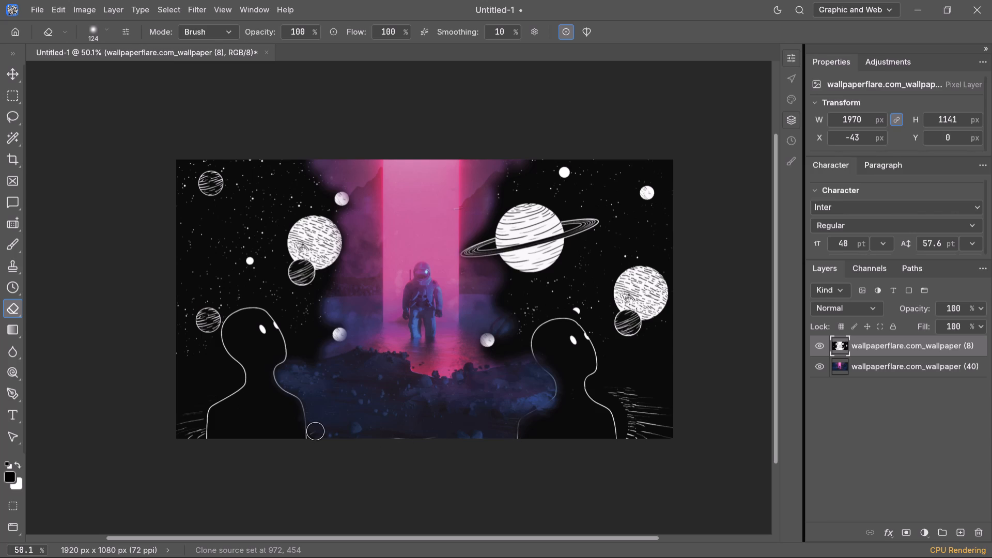
click(315, 431)
Erase the dark sky between the left figure's face and the small moon beside it, partly fading the moon.
click(305, 356)
click(328, 338)
click(332, 323)
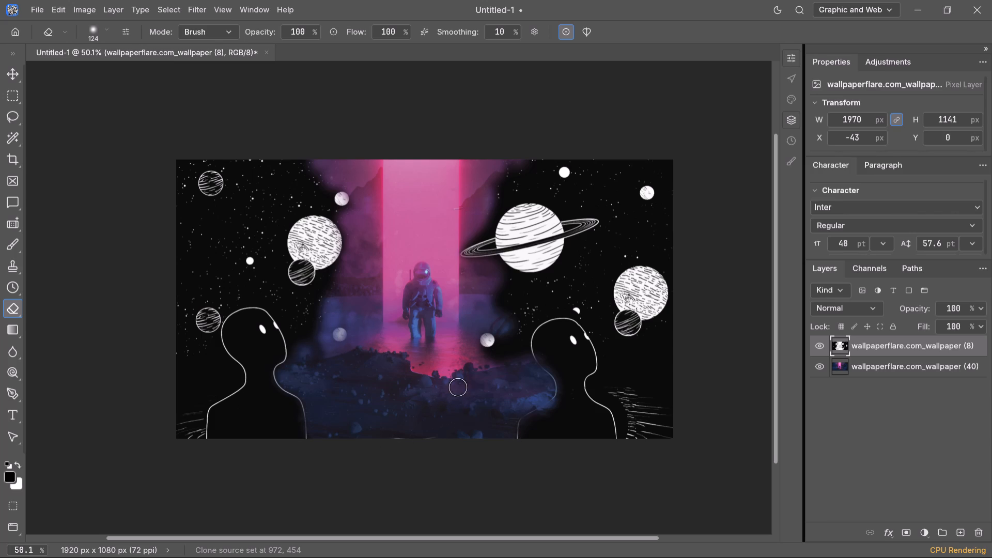
Shrink the brush preset previews in the eraser's brush picker.
right_click(404, 282)
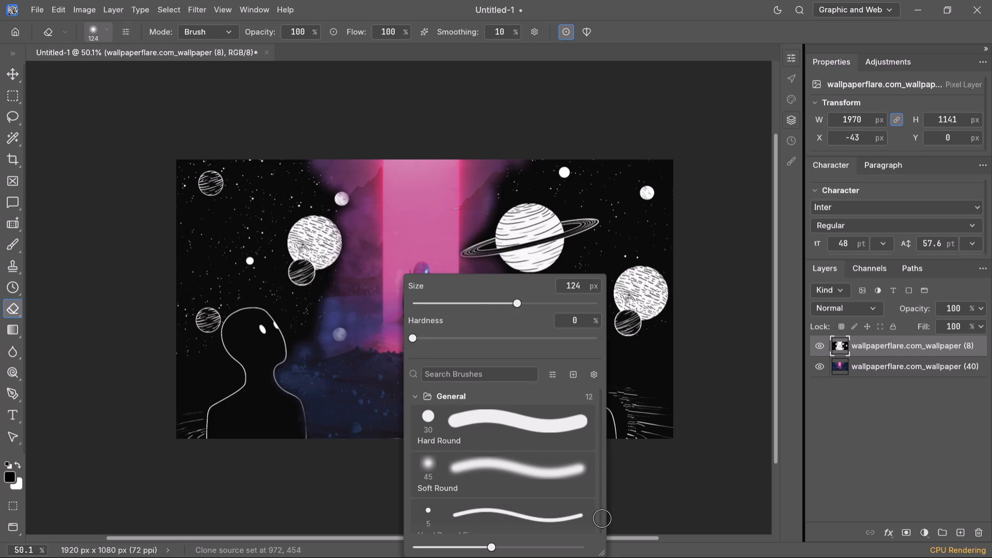
drag(489, 547, 451, 545)
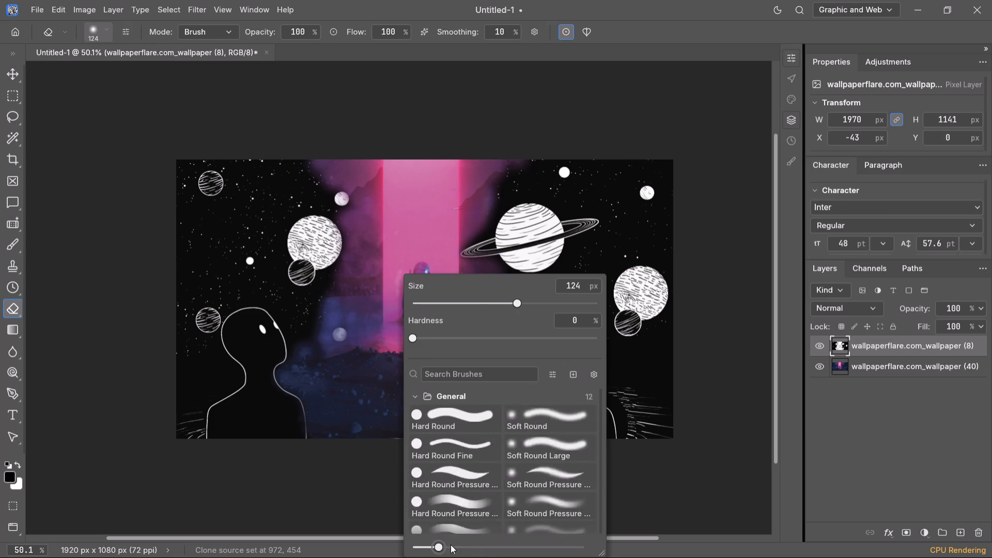
drag(451, 545, 442, 547)
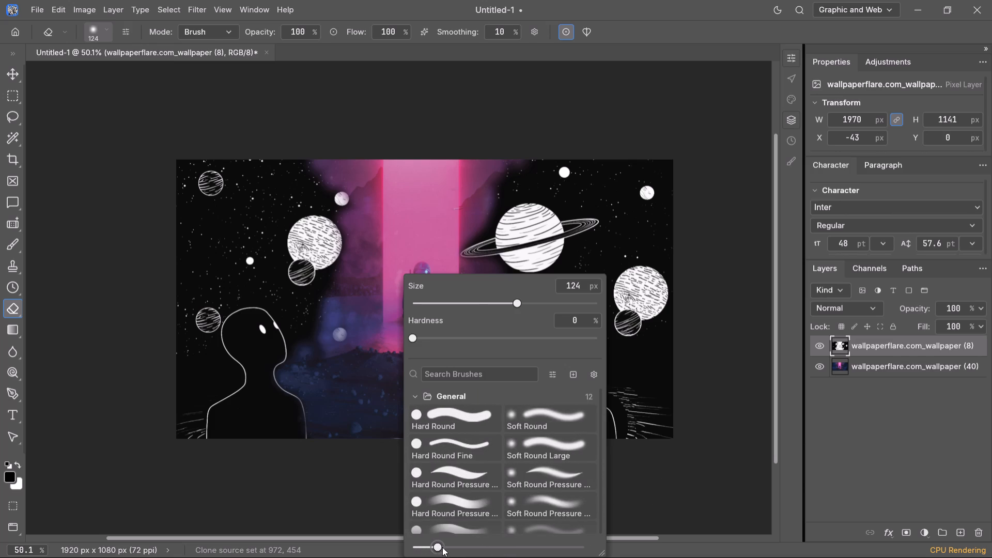
drag(442, 547, 437, 549)
click(673, 472)
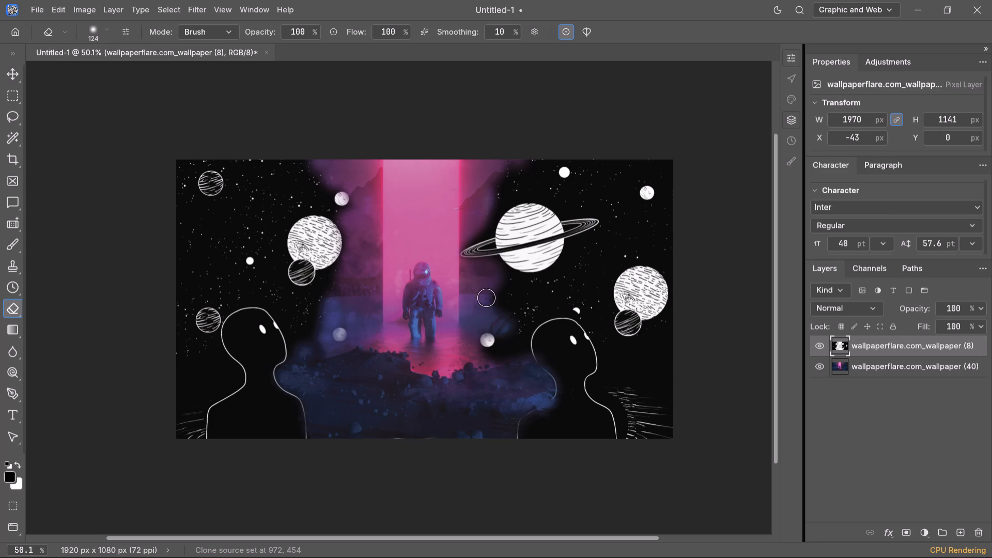
Soften the blend around the ringed planet's inner ring end and the small moon above the left textured planet.
click(486, 234)
click(483, 237)
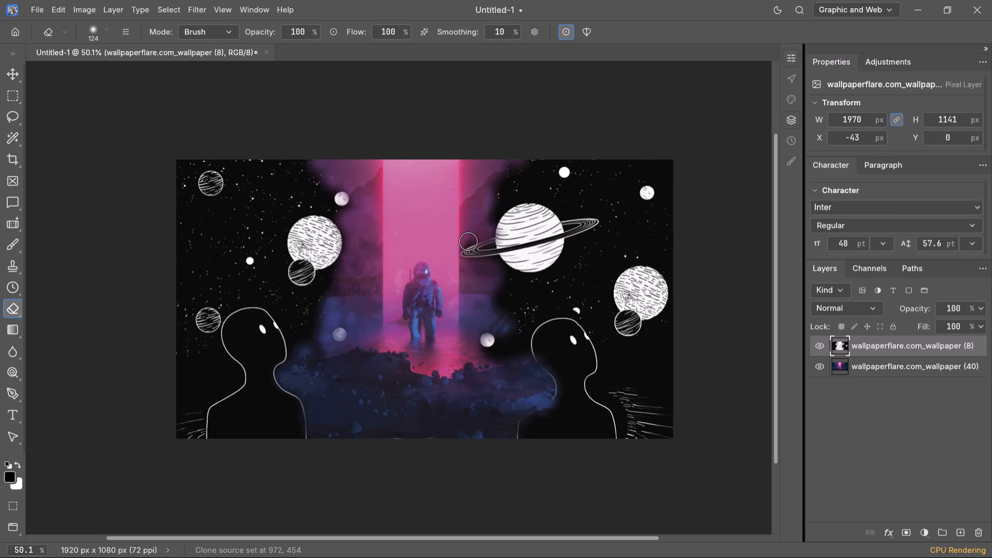
click(468, 241)
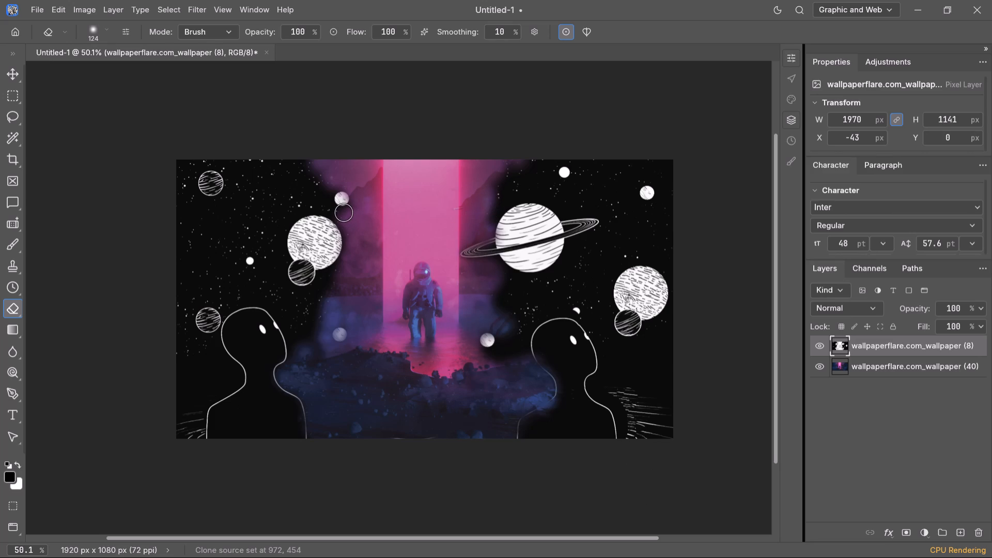
click(343, 211)
Erase the faint leftover outline traces along the image's bottom edge between the two figures.
click(411, 432)
drag(380, 438, 375, 439)
click(322, 435)
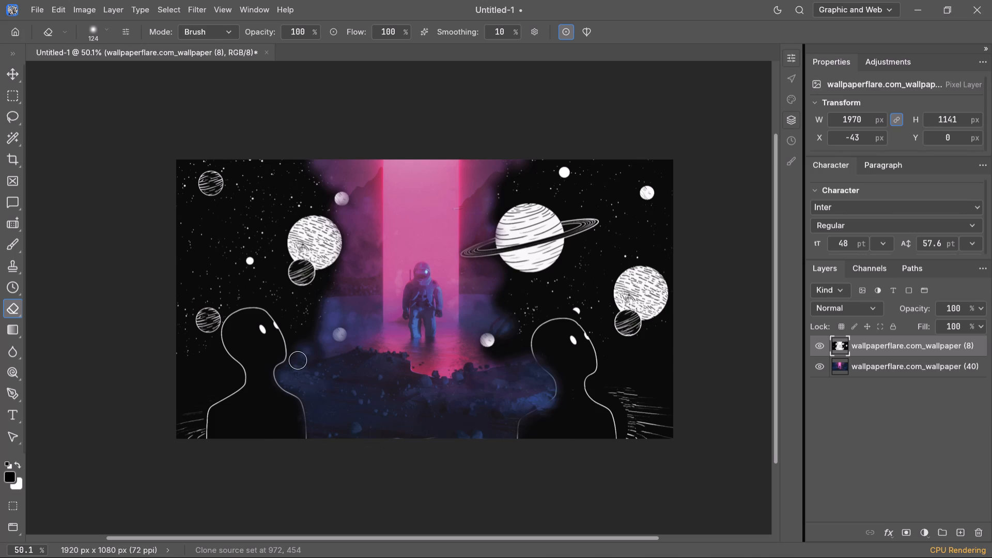
Extend the erased blue haze closer to the left figure's face.
click(297, 348)
click(316, 334)
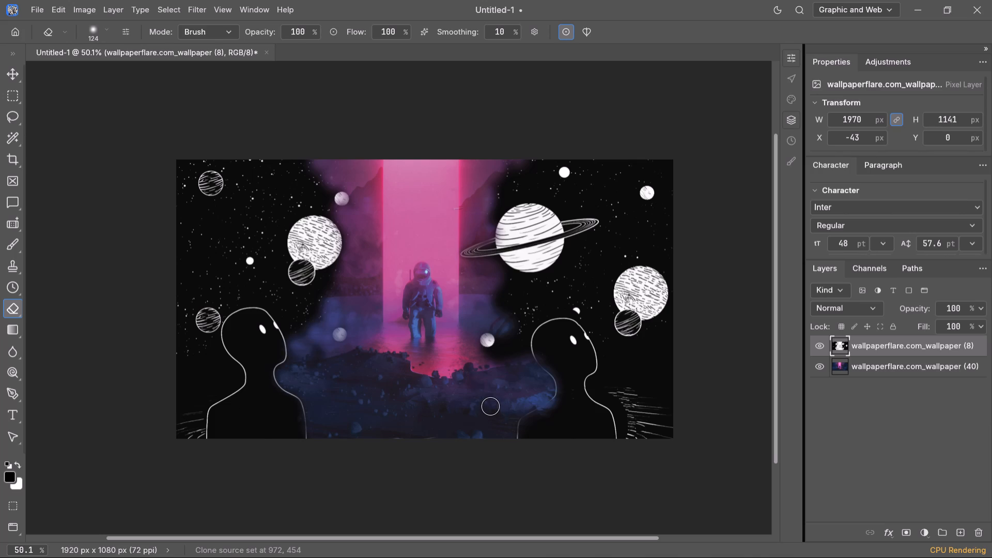
Erase the rest of the right figure's inner shoulder and arm outline down to the image's bottom edge.
alt+scroll(463, 404, down, 3)
alt+scroll(463, 405, up, 3)
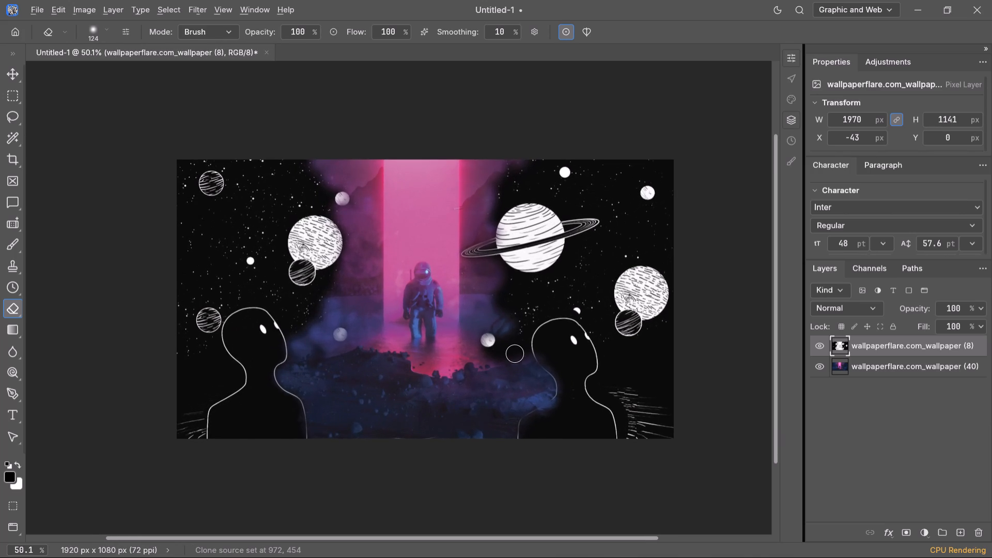
alt+scroll(515, 353, up, 6)
alt+scroll(455, 365, down, 4)
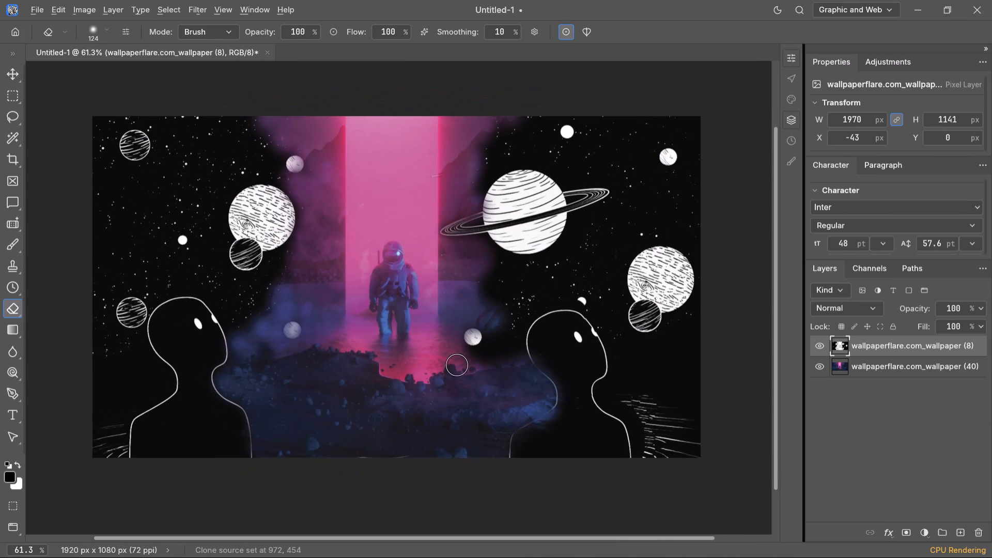
click(526, 419)
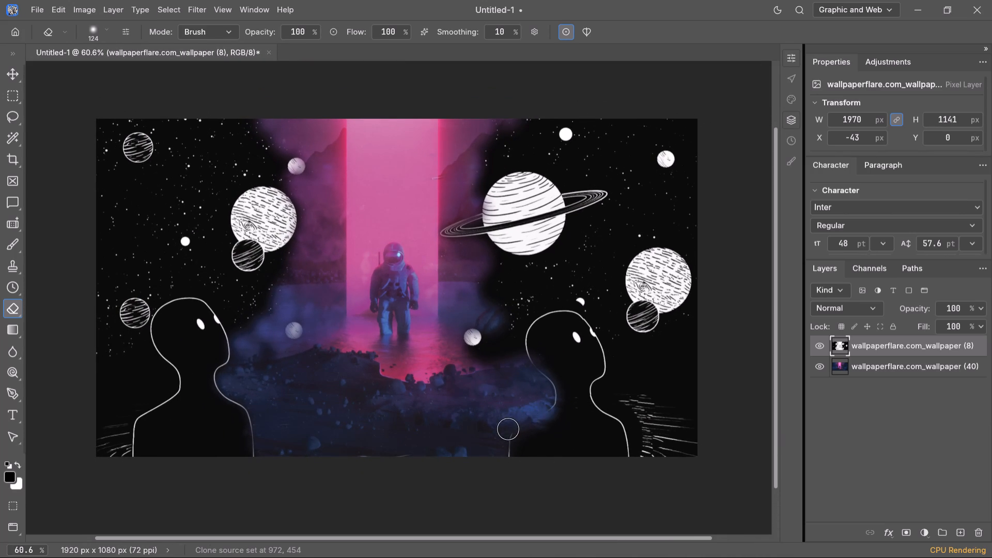
click(505, 445)
click(499, 456)
Spread the revealed purple sky above the ringed planet with soft eraser dabs toward the small white moon.
click(490, 162)
click(495, 150)
click(523, 133)
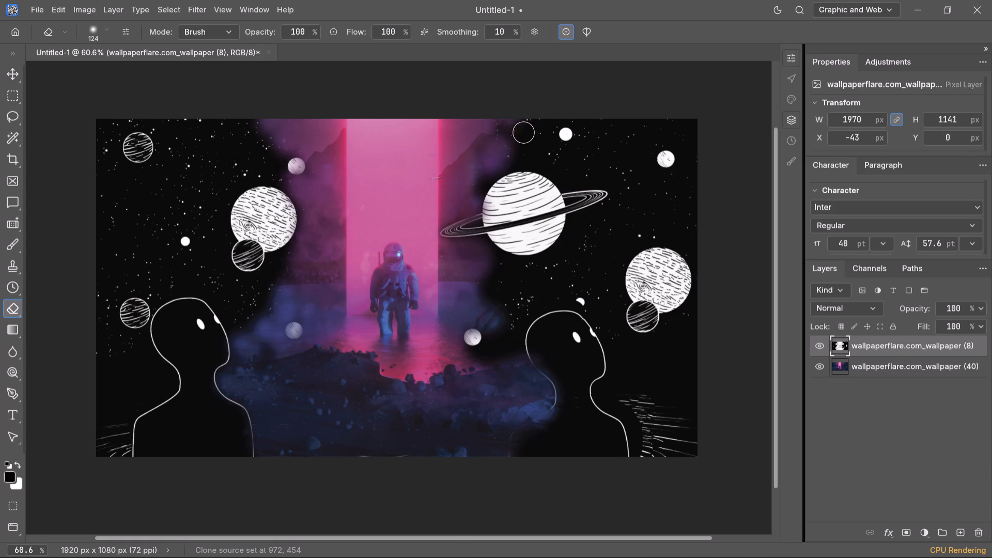
click(502, 134)
click(538, 127)
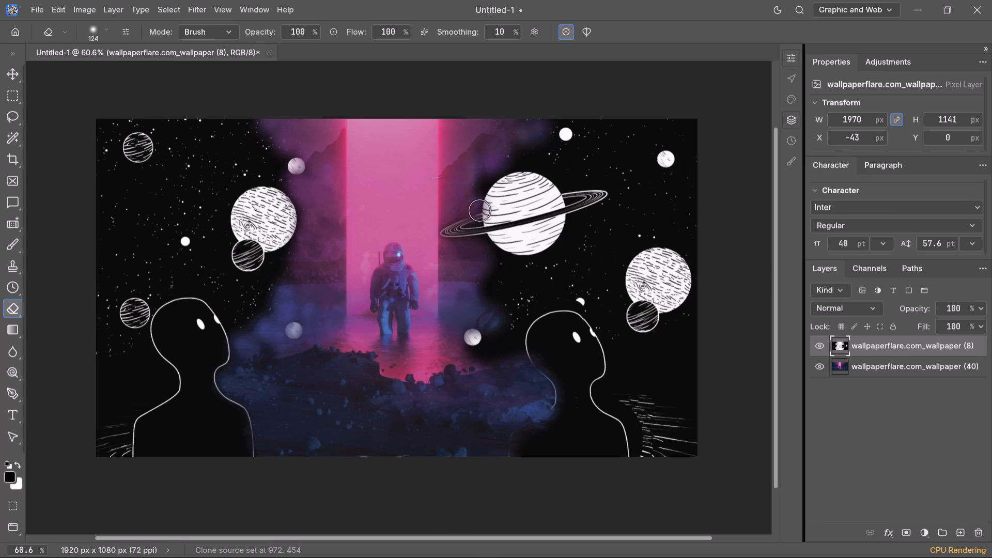
scroll(478, 210, down, 2)
scroll(478, 209, up, 2)
click(480, 181)
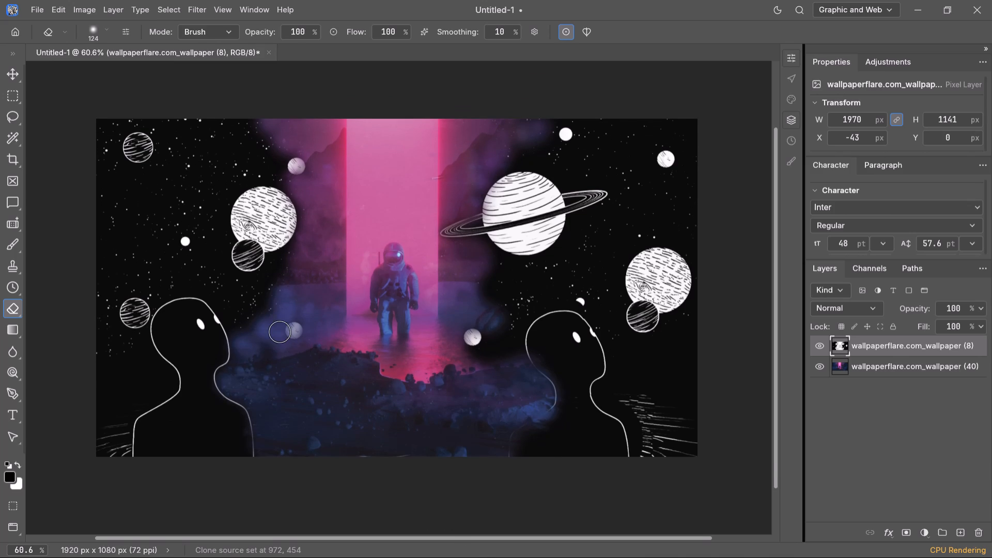
Examine the blend between the astronaut scene and the outer figures, both up close and as a whole.
key(a)
scroll(280, 332, up, 1)
alt+scroll(317, 333, down, 2)
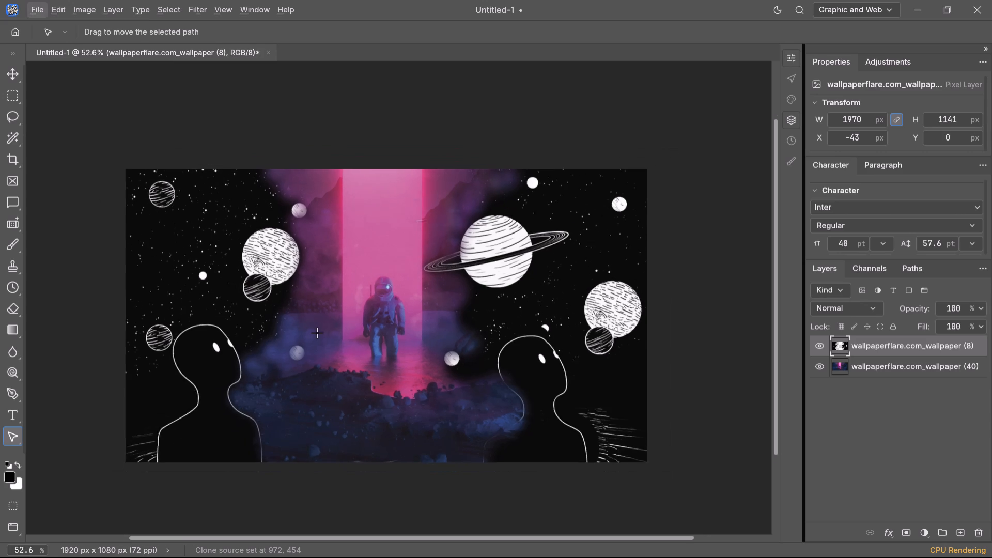
alt+scroll(318, 333, up, 1)
ctrl+scroll(318, 343, down, 3)
ctrl+scroll(318, 343, up, 3)
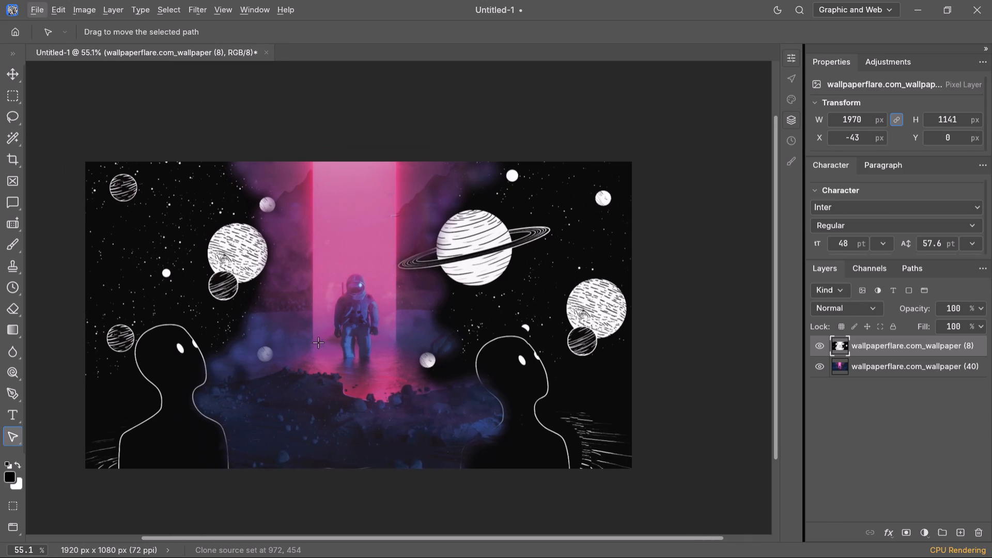
key(space)
key(space)
key(space)
key(space)
key(space)
key(space)
key(space)
key(space)
key(space)
key(space)
key(space)
key(space)
key(space)
key(space)
key(space)
key(space)
key(space)
key(space)
key(space)
key(space)
drag(319, 340, 327, 322)
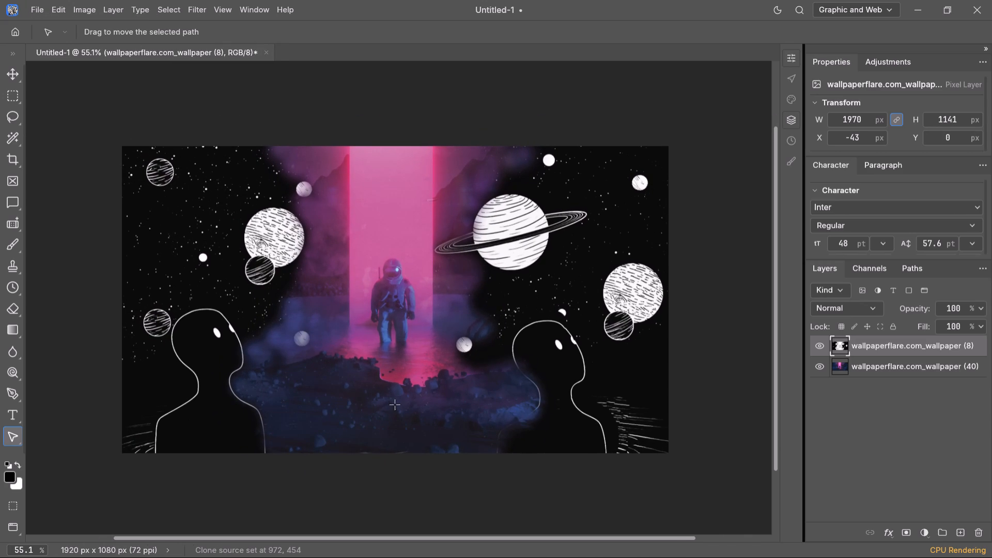
alt+scroll(404, 358, down, 2)
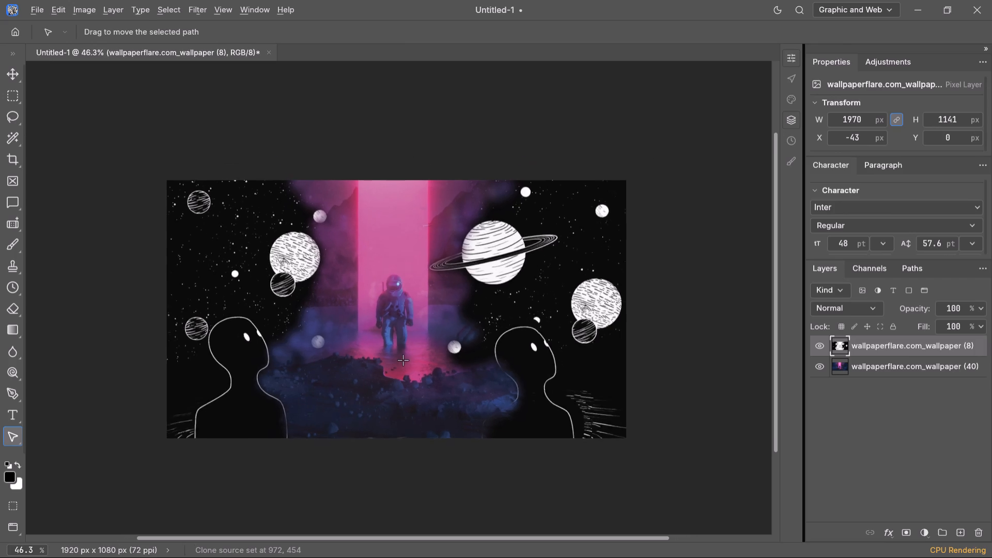
alt+scroll(403, 360, down, 2)
alt+scroll(403, 360, up, 4)
alt+scroll(466, 370, up, 4)
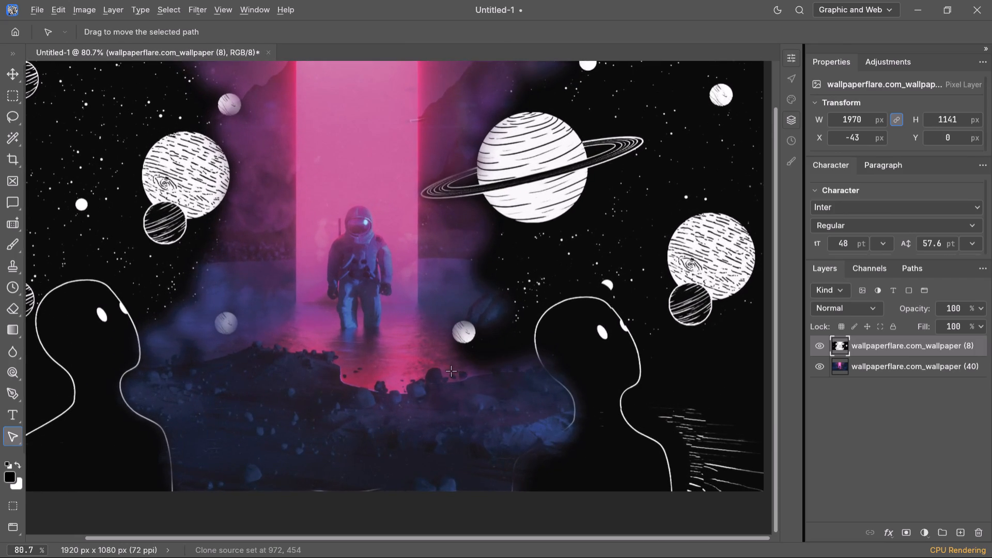
alt+scroll(451, 371, down, 3)
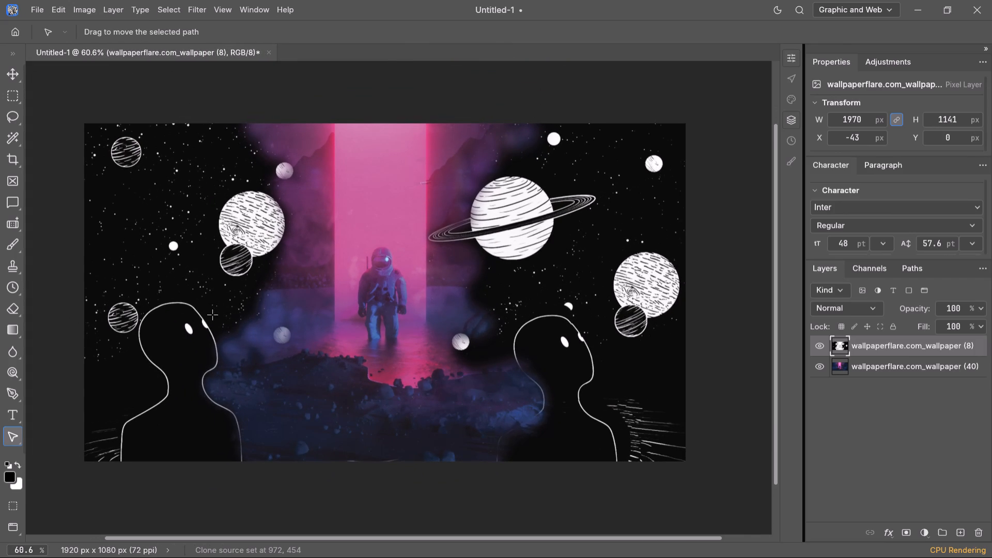
Fade the small white moon between the astronaut and the right figure, and the dark area around it, with soft 124 px eraser dabs.
key(e)
key(e)
key(e)
key(e)
key(e)
key(e)
key(e)
key(e)
key(e)
key(e)
key(e)
key(e)
key(e)
key(e)
key(e)
key(e)
key(e)
key(e)
key(e)
key(e)
click(477, 355)
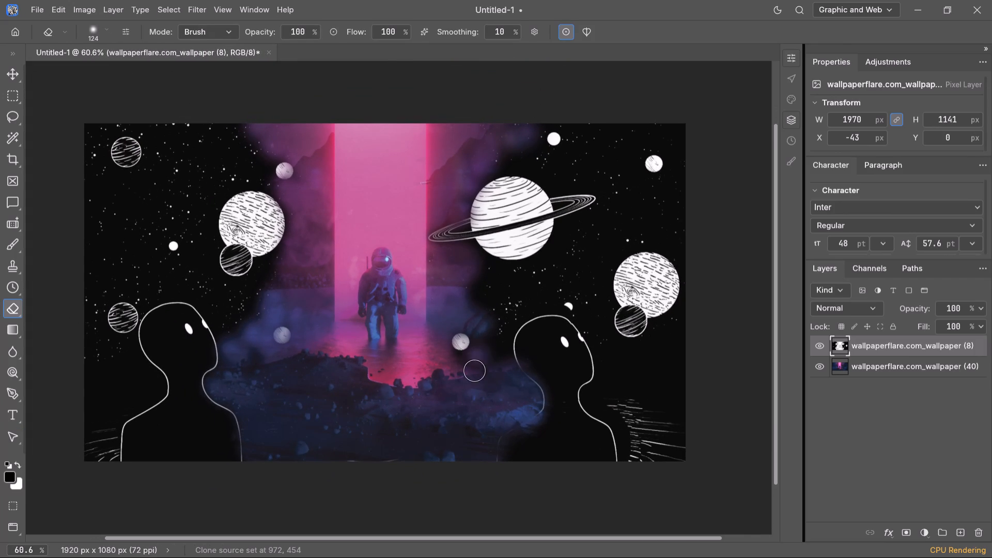
click(451, 360)
drag(475, 361, 478, 353)
click(472, 339)
click(492, 357)
click(491, 372)
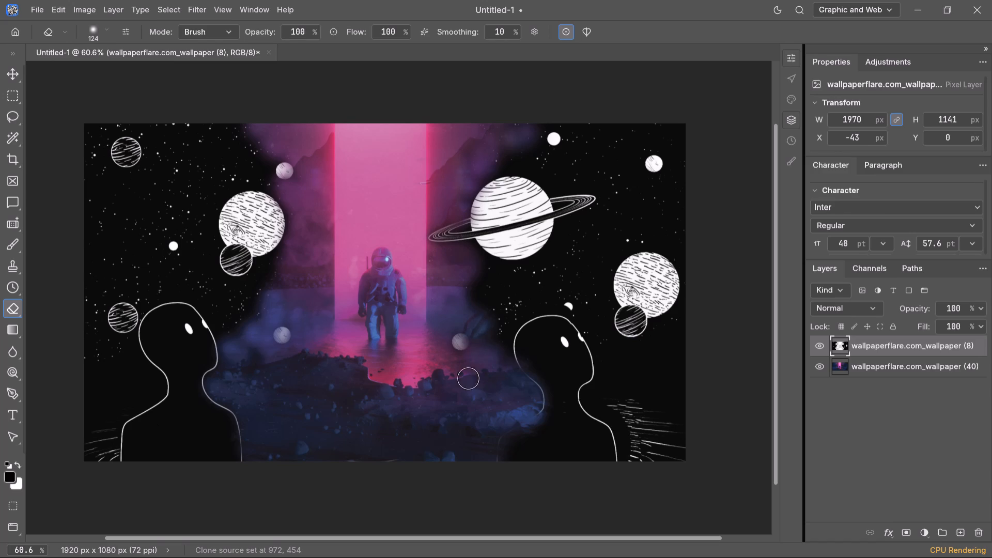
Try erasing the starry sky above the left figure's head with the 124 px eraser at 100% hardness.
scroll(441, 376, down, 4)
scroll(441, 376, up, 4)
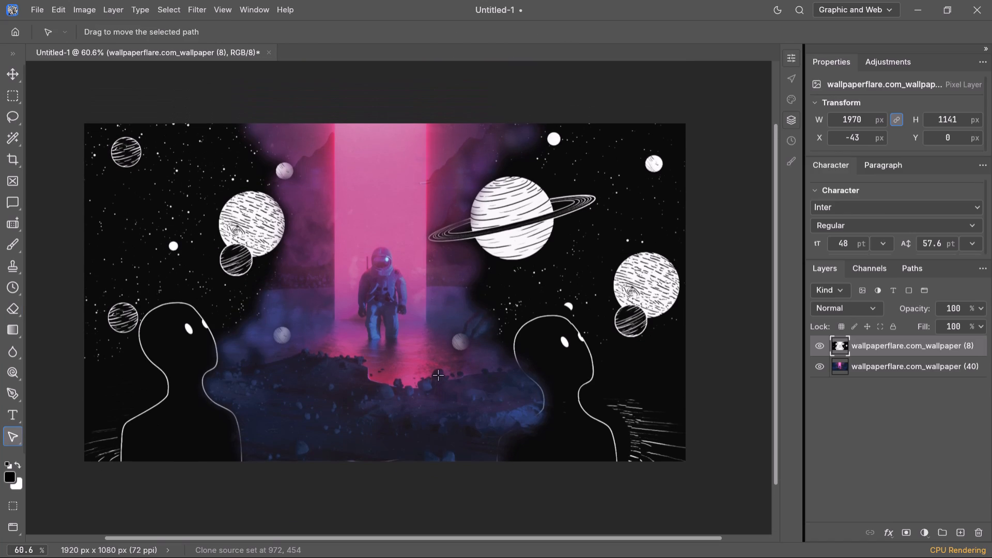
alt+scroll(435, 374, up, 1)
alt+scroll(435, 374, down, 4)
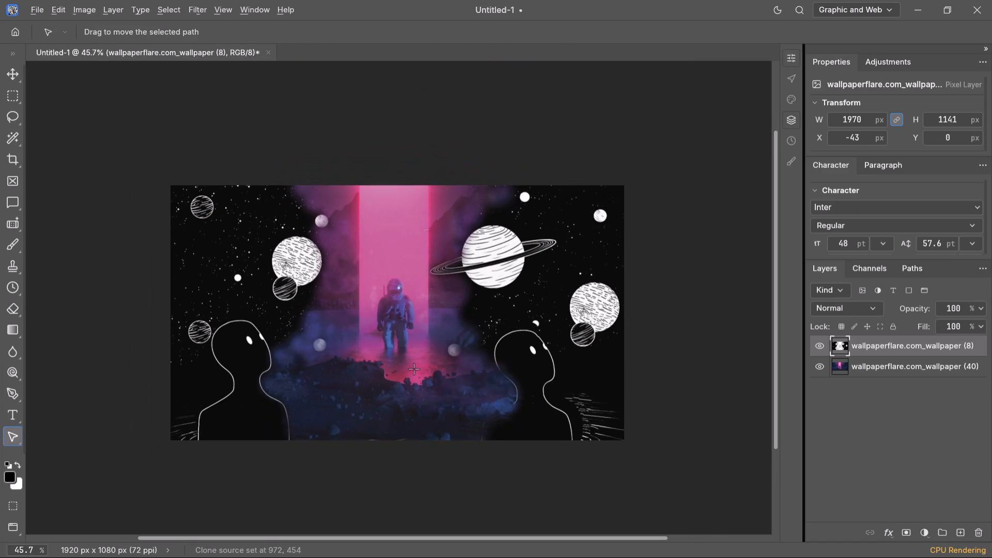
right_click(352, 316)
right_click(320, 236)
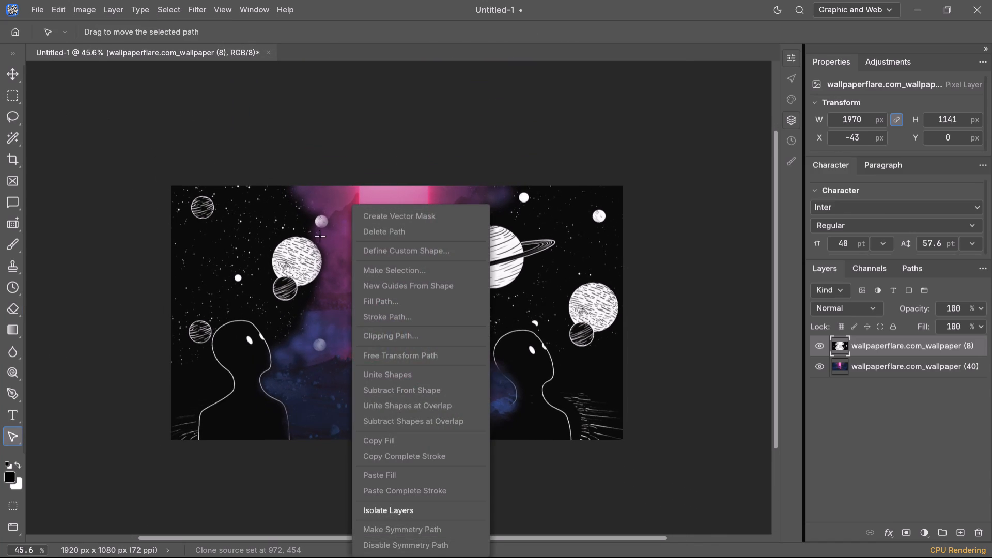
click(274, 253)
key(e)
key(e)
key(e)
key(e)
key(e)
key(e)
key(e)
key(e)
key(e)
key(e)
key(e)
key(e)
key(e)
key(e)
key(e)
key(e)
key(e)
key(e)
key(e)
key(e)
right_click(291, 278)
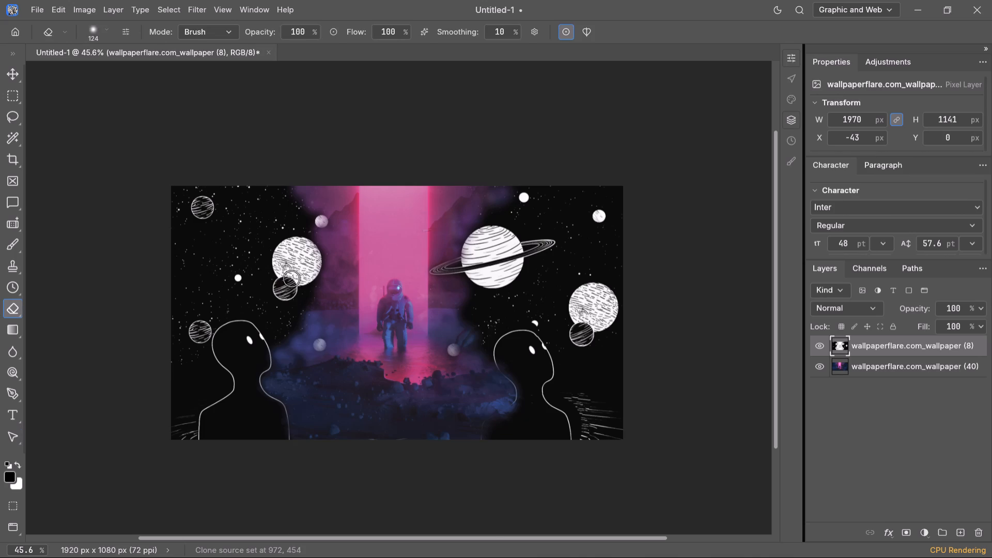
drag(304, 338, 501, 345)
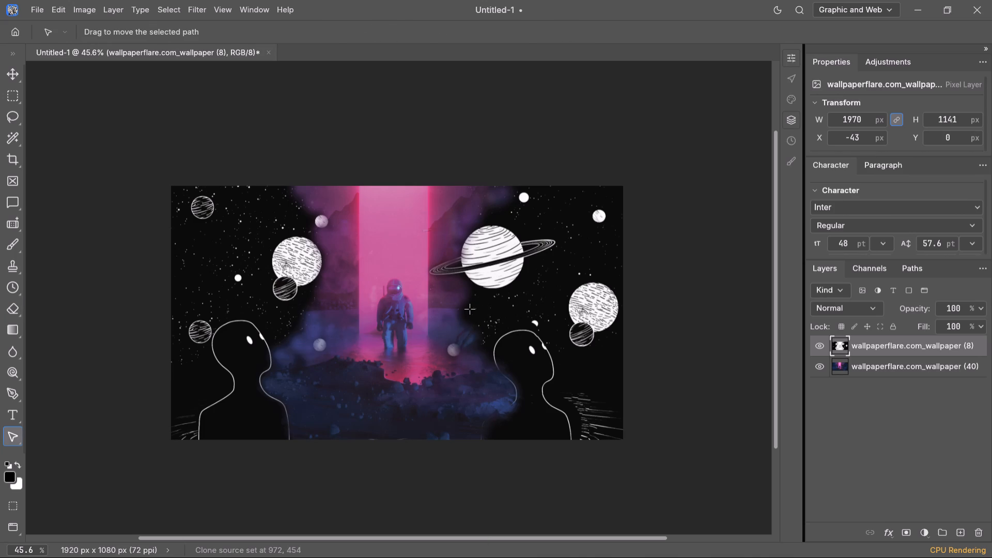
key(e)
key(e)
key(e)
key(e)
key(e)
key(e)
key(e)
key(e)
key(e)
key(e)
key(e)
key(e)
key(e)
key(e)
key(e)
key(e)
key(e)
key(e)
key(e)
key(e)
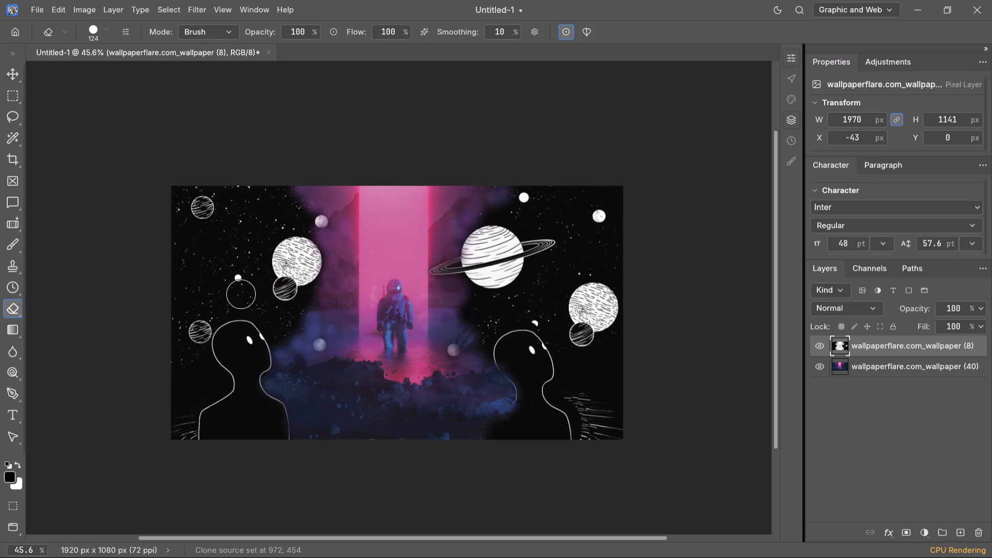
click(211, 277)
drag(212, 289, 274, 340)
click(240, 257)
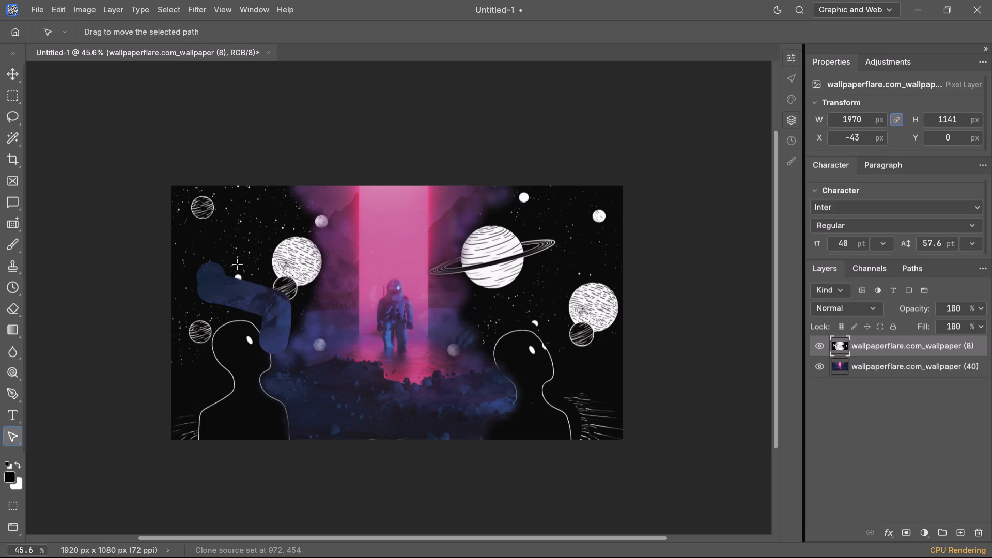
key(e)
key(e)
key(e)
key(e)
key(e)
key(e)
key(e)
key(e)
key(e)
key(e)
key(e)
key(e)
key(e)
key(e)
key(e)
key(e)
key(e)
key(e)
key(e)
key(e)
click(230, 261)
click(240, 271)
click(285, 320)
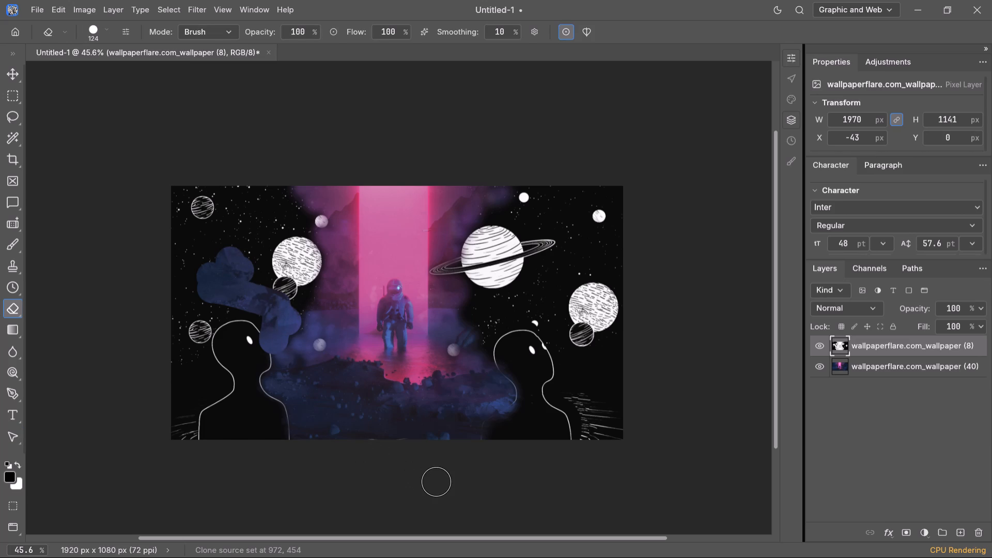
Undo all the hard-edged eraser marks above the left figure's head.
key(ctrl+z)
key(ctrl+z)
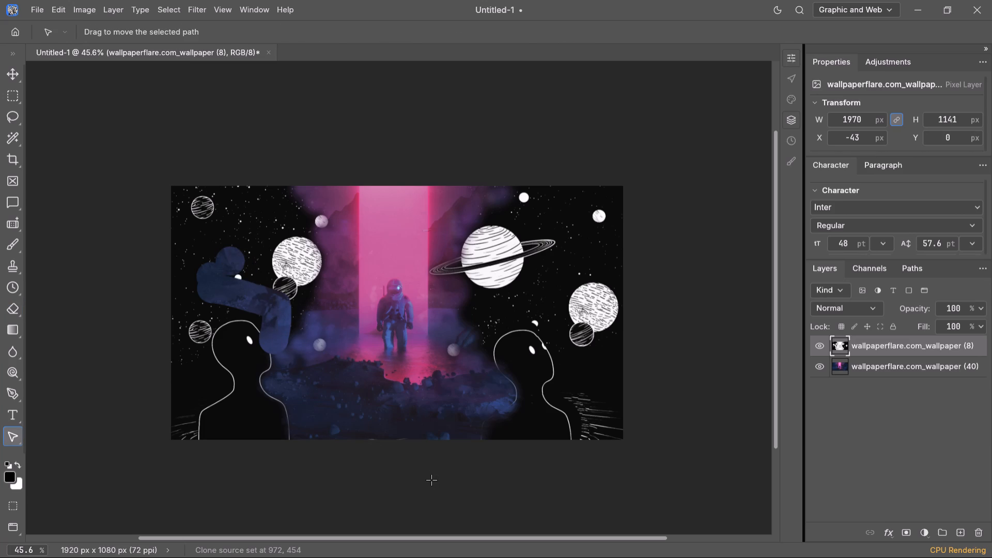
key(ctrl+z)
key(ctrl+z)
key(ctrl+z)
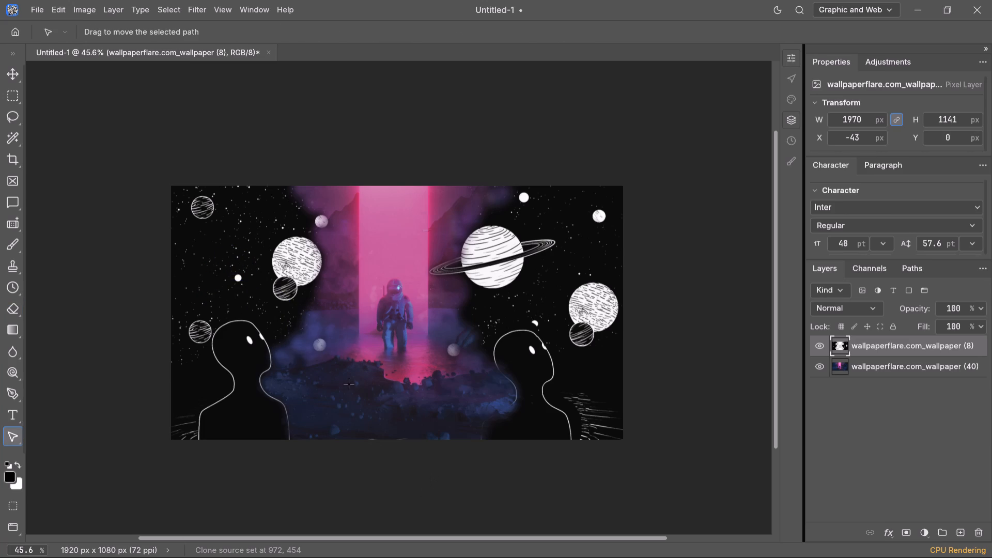
Set the eraser's hardness to 0% and reduce its size to 6 px.
right_click(286, 316)
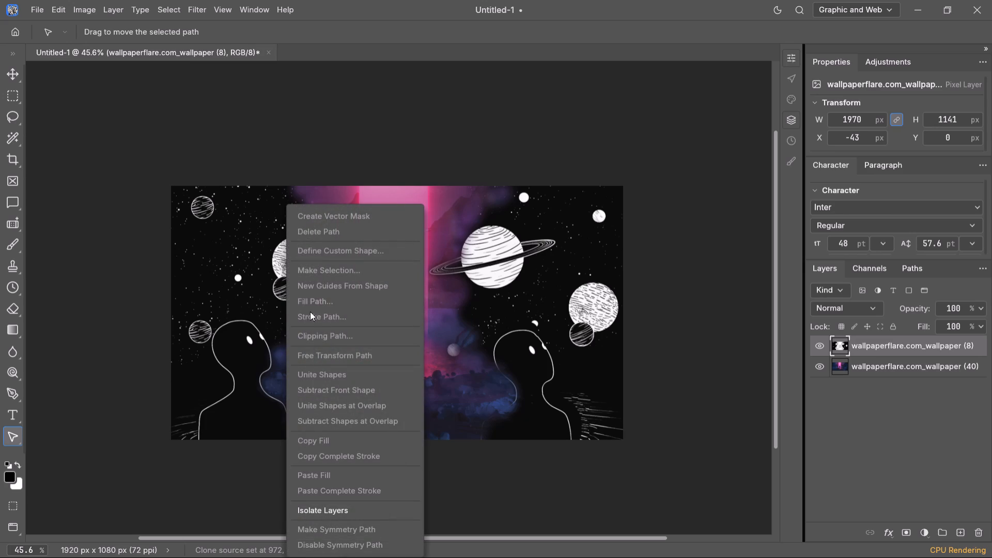
key(e)
key(e)
key(e)
key(e)
key(e)
key(e)
key(e)
key(e)
key(e)
key(e)
key(e)
key(e)
key(e)
key(e)
key(e)
key(e)
key(e)
key(e)
key(e)
key(e)
right_click(253, 268)
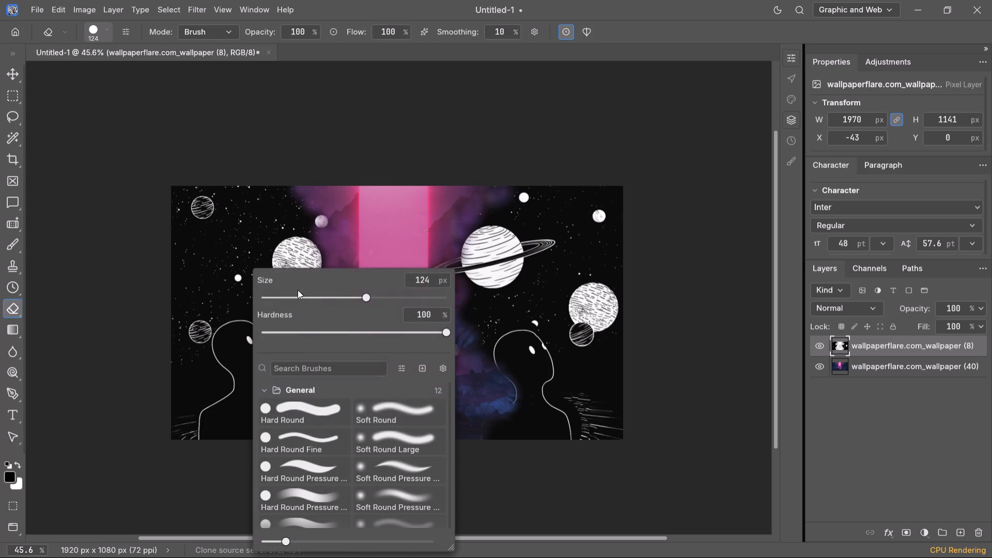
drag(409, 330, 224, 329)
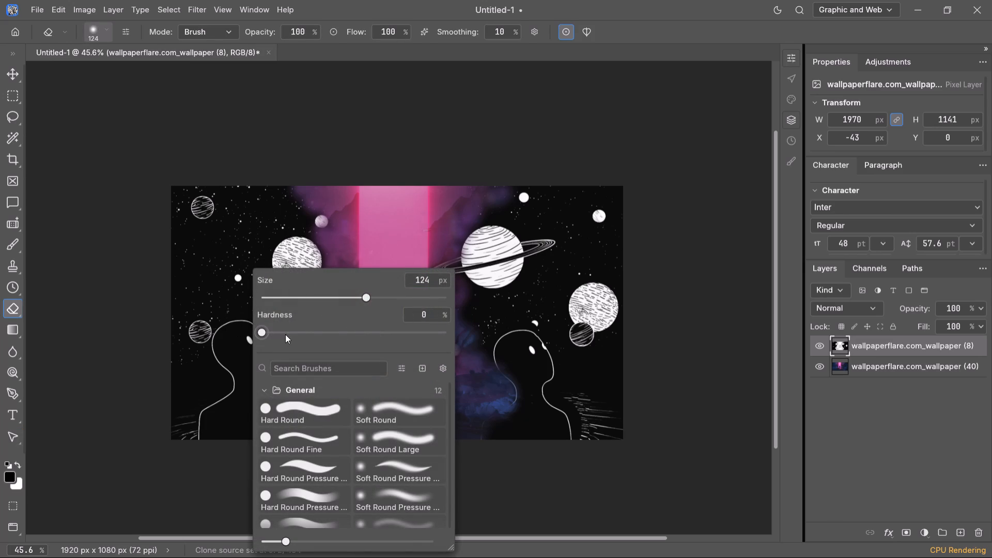
drag(362, 298, 361, 298)
drag(361, 298, 302, 293)
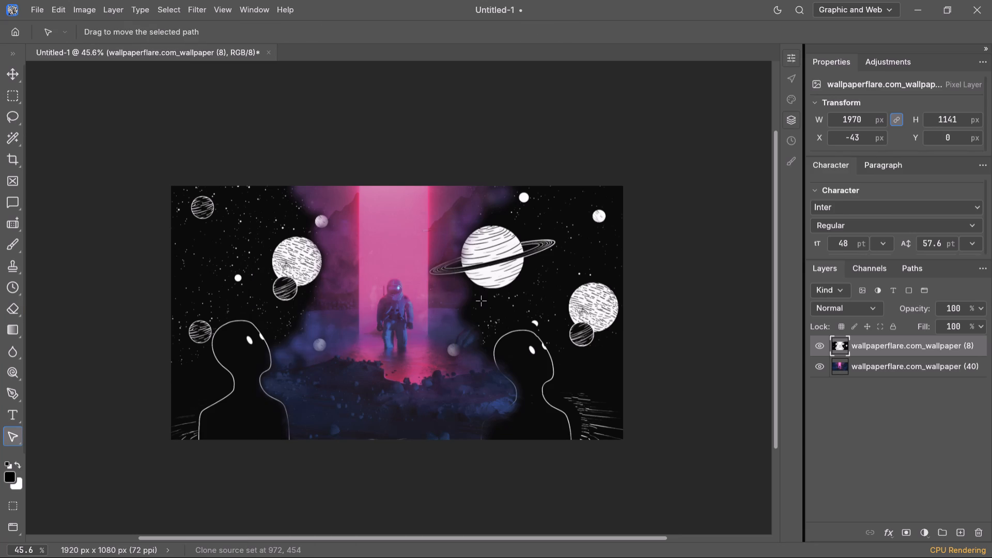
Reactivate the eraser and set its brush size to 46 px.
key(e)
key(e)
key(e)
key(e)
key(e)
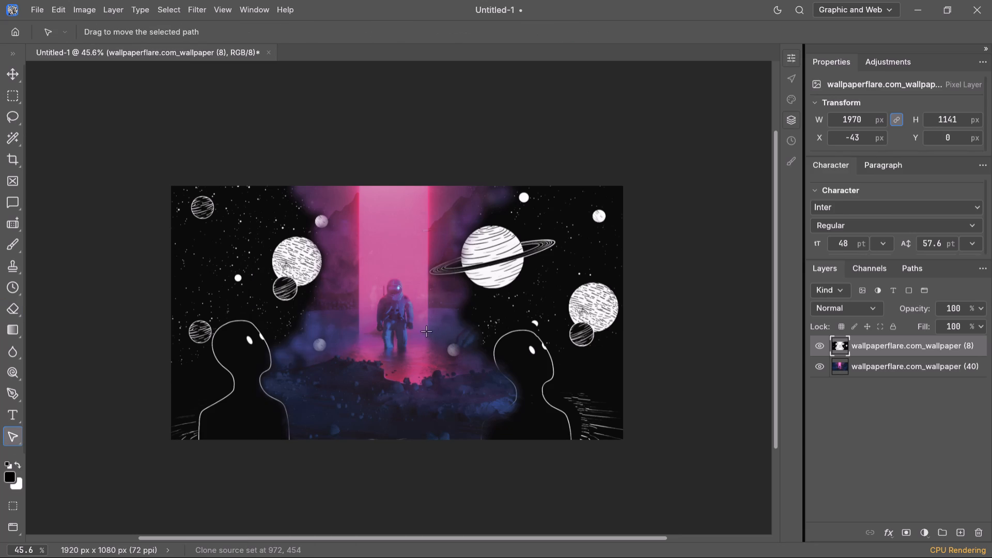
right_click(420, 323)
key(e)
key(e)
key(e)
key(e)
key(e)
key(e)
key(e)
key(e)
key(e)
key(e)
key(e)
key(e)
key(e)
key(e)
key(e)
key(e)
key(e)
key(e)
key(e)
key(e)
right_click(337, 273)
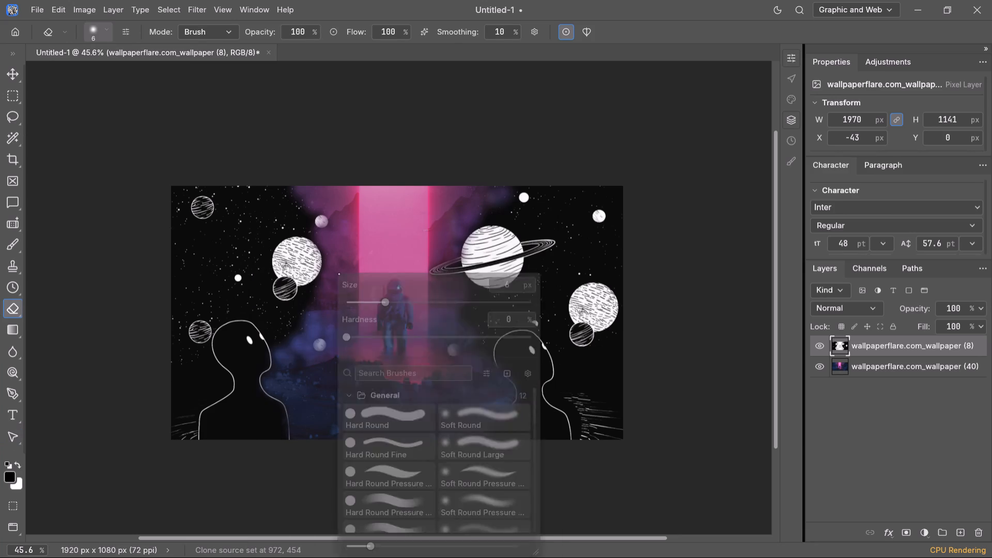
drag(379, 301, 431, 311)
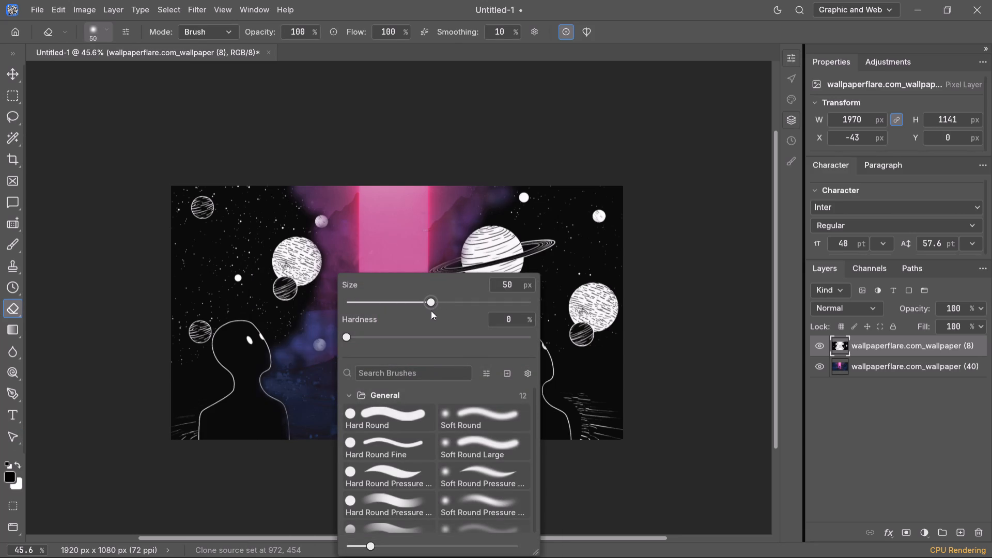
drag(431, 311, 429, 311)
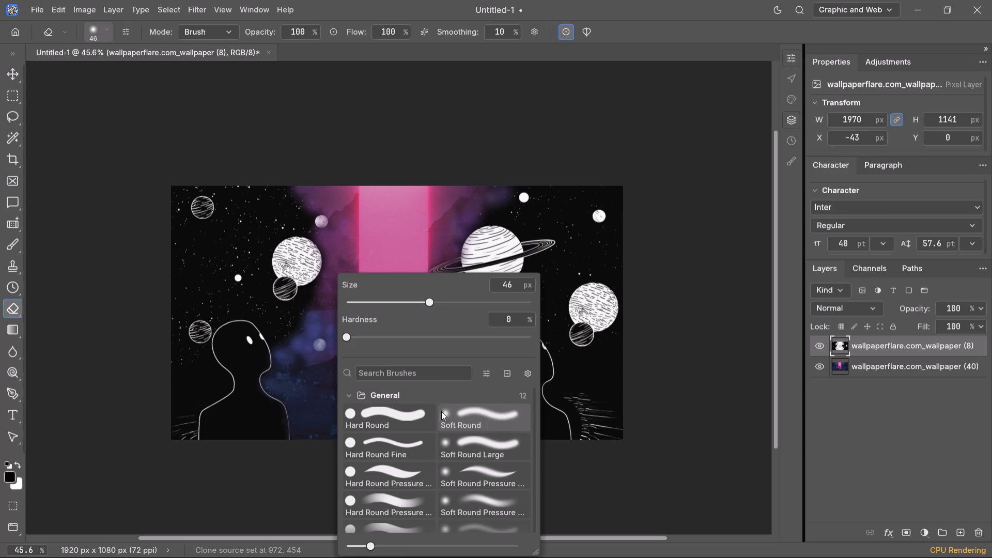
Switch the eraser to the Airbrush Soft brush from the General brushes.
scroll(461, 456, down, 2)
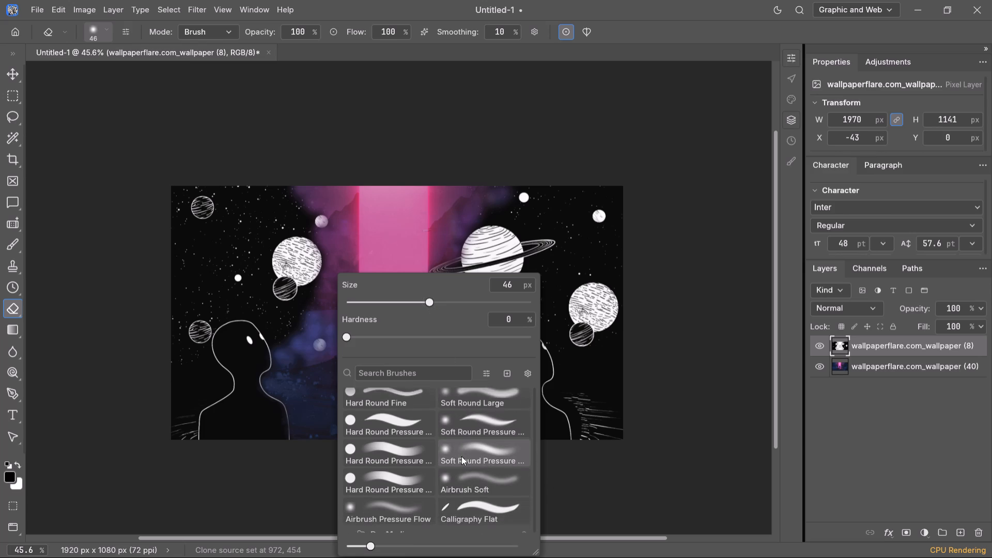
scroll(461, 456, down, 1)
scroll(461, 456, up, 3)
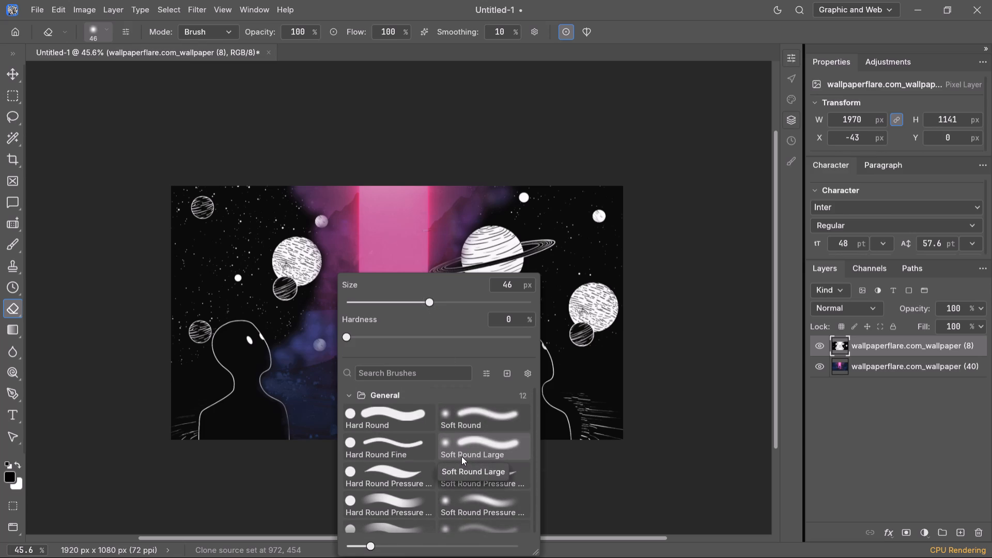
scroll(461, 456, down, 1)
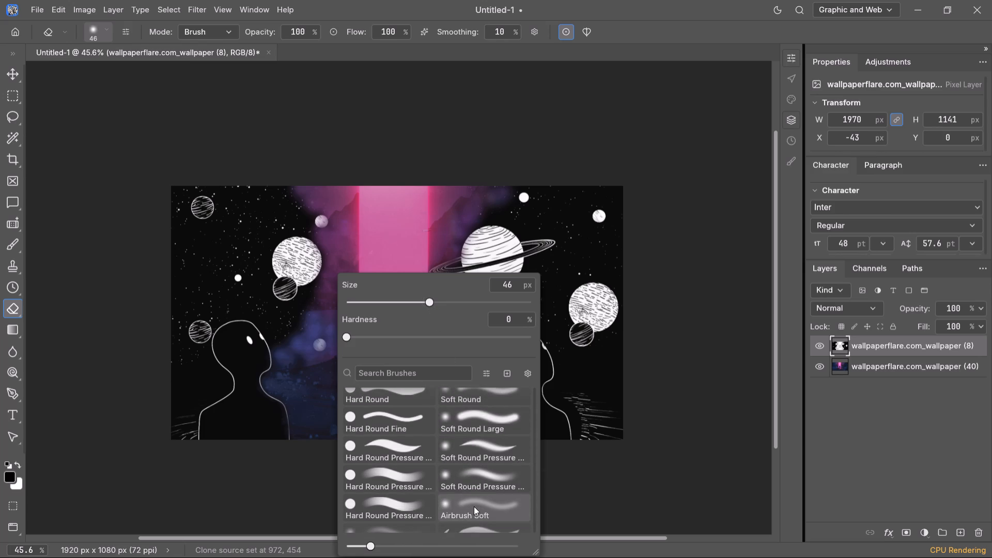
click(476, 501)
Softly erase the dark sky between the left figure's head and the small striped planet with the 80 px Airbrush Soft eraser.
key(e)
key(e)
key(e)
key(e)
key(e)
key(e)
key(e)
key(e)
key(e)
key(e)
key(e)
key(e)
key(e)
key(e)
key(e)
key(e)
key(e)
key(e)
key(e)
key(e)
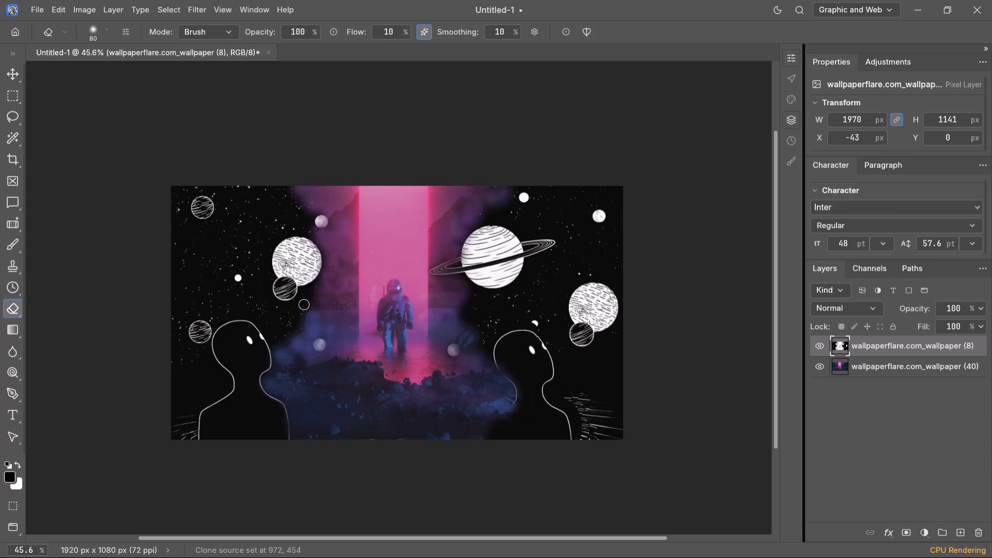
drag(304, 304, 287, 338)
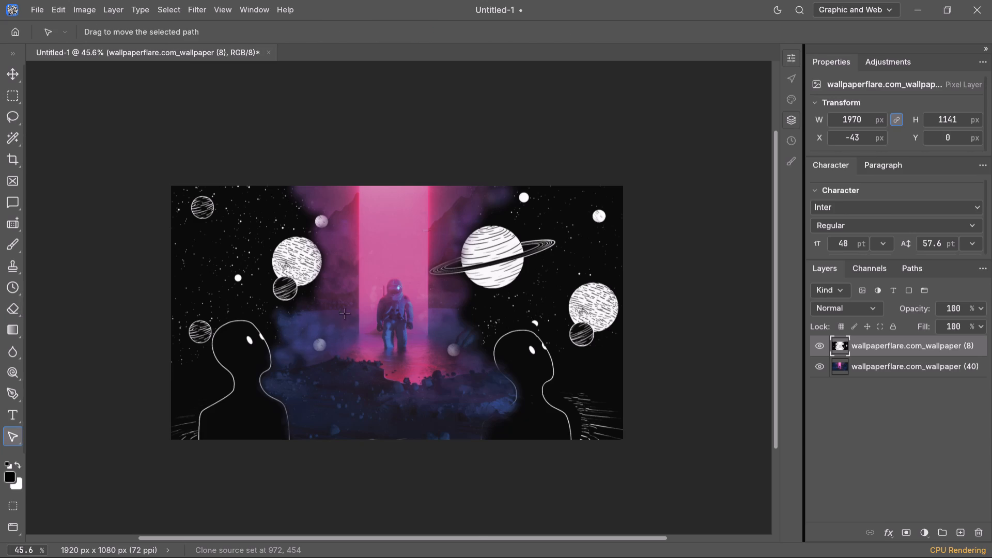
Switch the eraser to the Spatter brush from the Special Effects brushes.
right_click(342, 305)
click(299, 321)
key(e)
key(e)
key(e)
key(e)
key(e)
key(e)
key(e)
key(e)
key(e)
key(e)
key(e)
key(e)
key(e)
key(e)
key(e)
key(e)
key(e)
key(e)
key(e)
key(e)
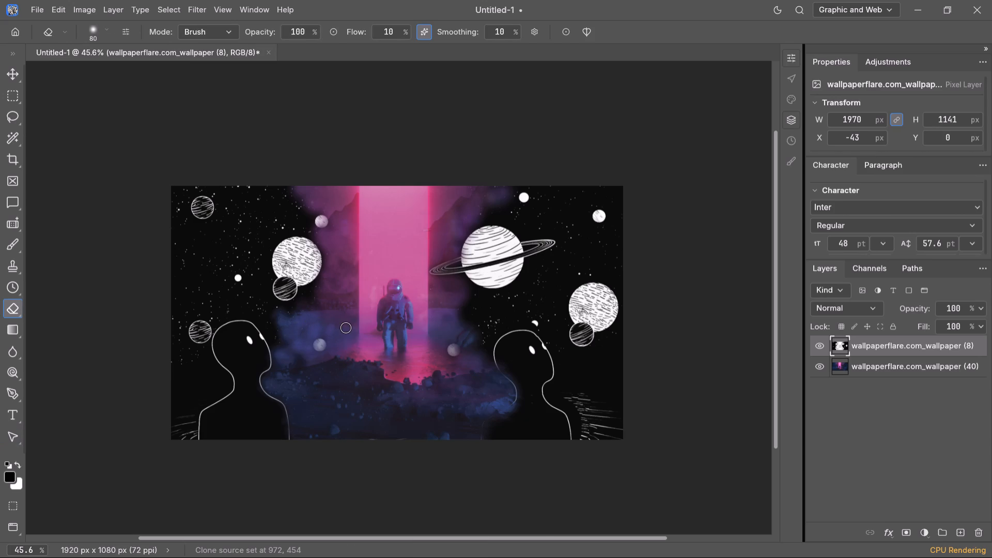
right_click(346, 328)
scroll(493, 455, down, 4)
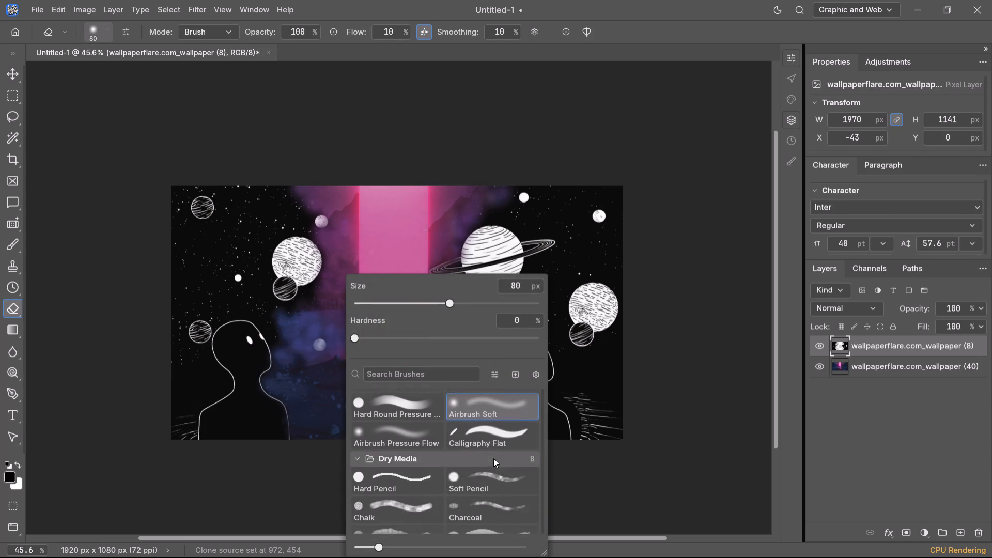
scroll(493, 458, down, 6)
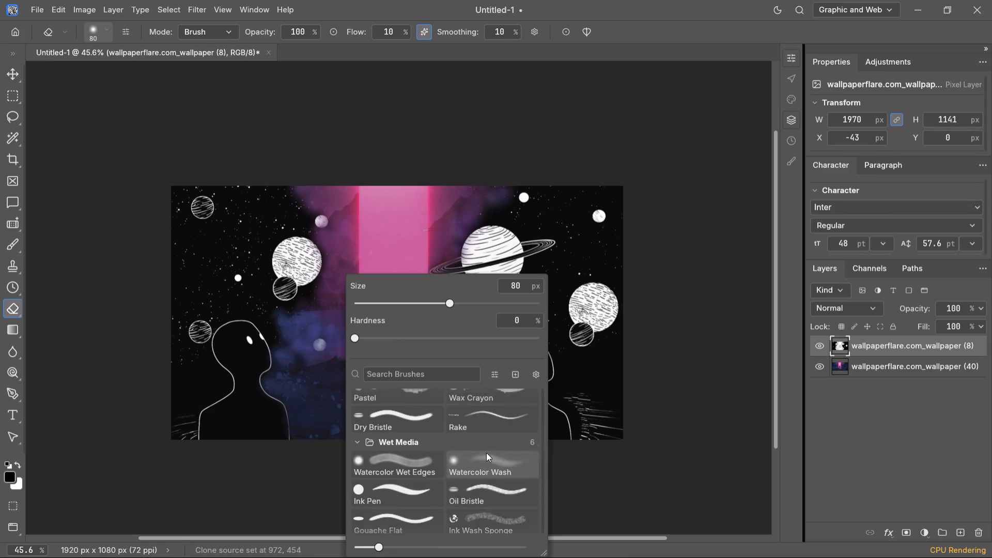
scroll(486, 453, down, 3)
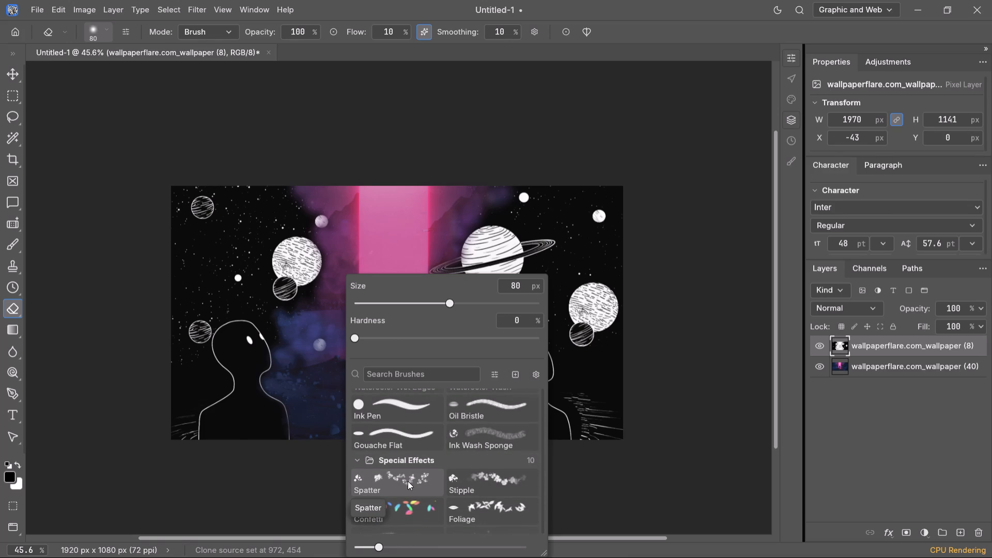
click(408, 481)
Break up the dark edge between the ringed planet and the right figure's head with 60 px Spatter eraser strokes.
key(e)
key(e)
key(e)
key(e)
key(e)
key(e)
key(e)
key(e)
key(e)
key(e)
key(e)
key(e)
key(e)
key(e)
key(e)
key(e)
key(e)
key(e)
key(e)
key(e)
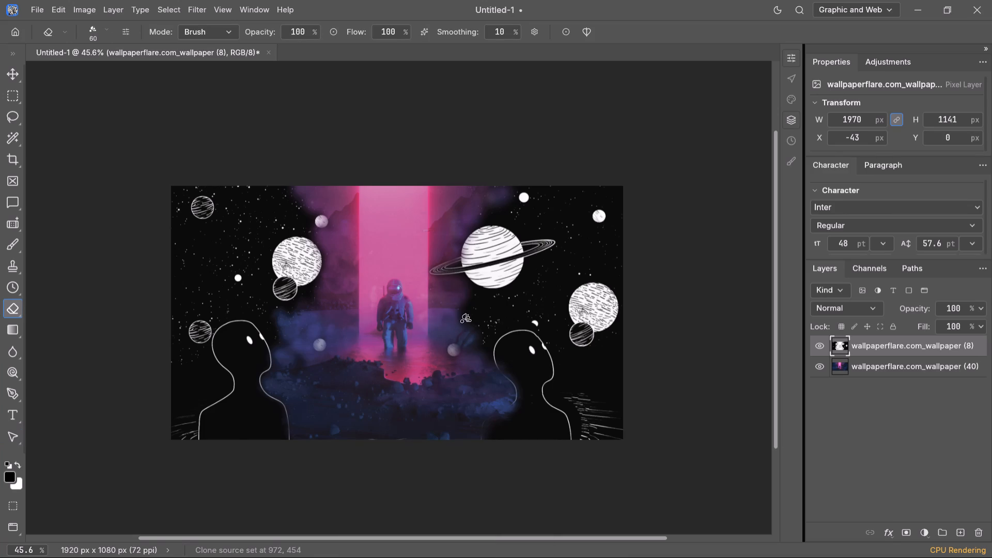
click(473, 314)
drag(469, 322, 471, 293)
drag(471, 293, 483, 357)
Spatter-erase along the large left planet's inner edge and the dark sky above it up to the canvas's top.
drag(291, 307, 325, 282)
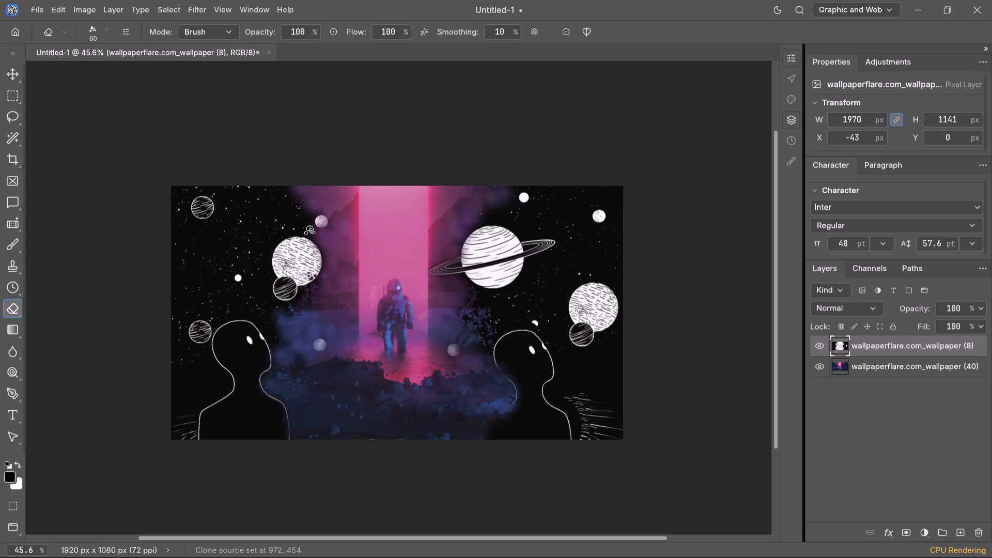
drag(311, 230, 311, 244)
drag(317, 250, 322, 254)
drag(307, 228, 284, 195)
drag(284, 195, 286, 189)
Spatter-erase the dark sky above the ringed planet, up to the small white moon, with the 60 px eraser.
key(e)
key(e)
key(e)
key(e)
key(e)
key(e)
key(e)
key(e)
key(e)
key(e)
key(e)
key(e)
key(e)
key(e)
key(e)
key(e)
key(e)
key(e)
key(e)
key(e)
right_click(392, 260)
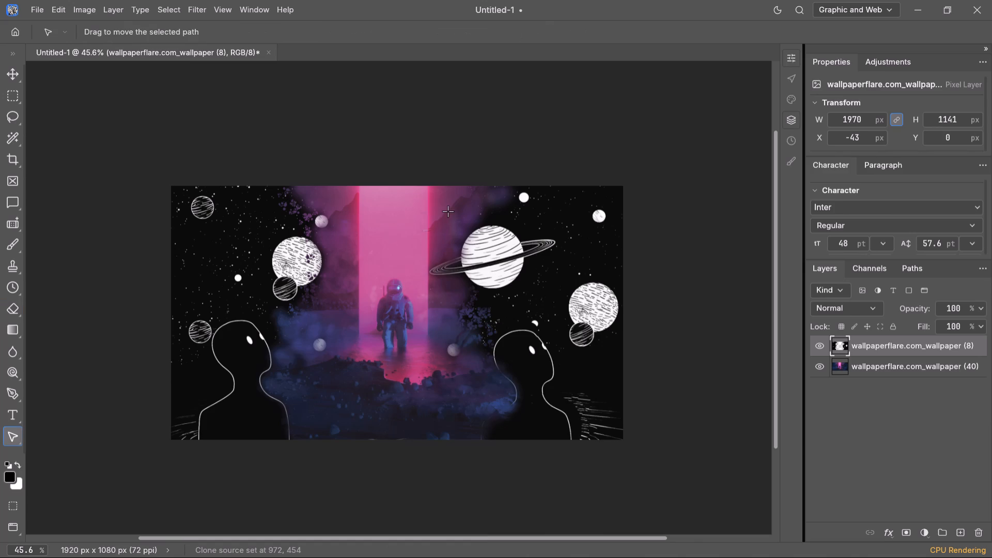
key(e)
key(e)
key(e)
key(e)
key(e)
key(e)
key(e)
key(e)
key(e)
key(e)
key(e)
key(e)
key(e)
key(e)
key(e)
key(e)
key(e)
key(e)
key(e)
key(e)
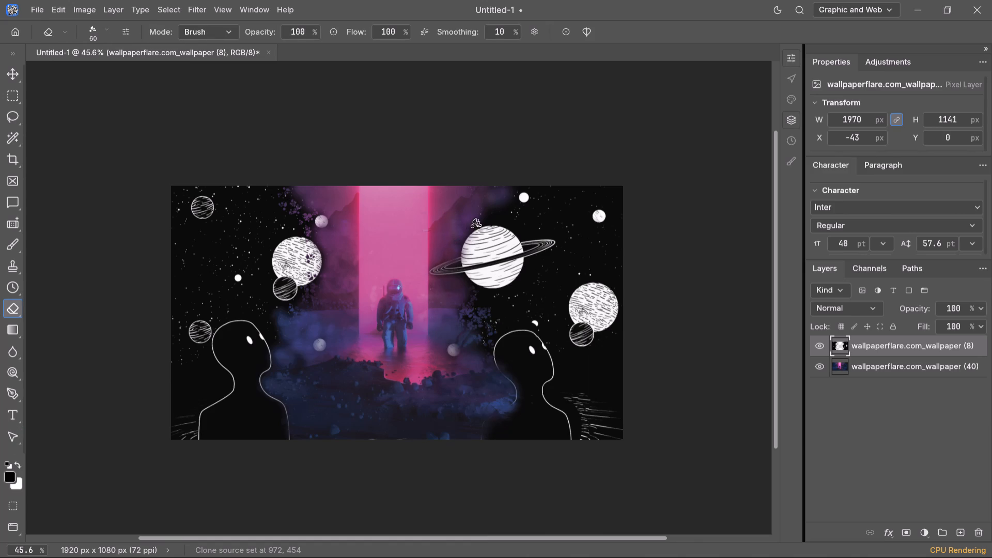
drag(500, 218, 506, 221)
click(515, 213)
click(503, 208)
drag(513, 194, 525, 194)
drag(526, 194, 520, 201)
drag(520, 201, 521, 200)
click(501, 212)
click(520, 222)
Spatter-erase the dark edge below the ringed planet and the inner tip of its ring.
drag(471, 291, 461, 299)
drag(455, 277, 441, 265)
click(436, 269)
Spatter-erase the large left planet's inner edge and the dark sky around the left figure's face and head.
drag(326, 269, 325, 255)
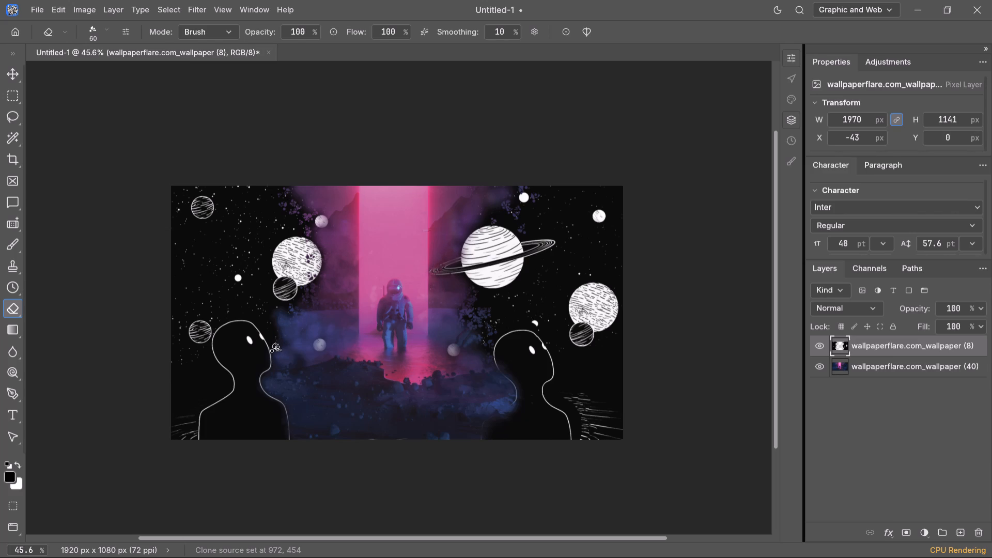
drag(275, 344, 266, 320)
click(256, 312)
click(247, 311)
Add spattered erasures to the lower torsos of the right and left figures along the canvas's bottom edge.
drag(487, 423, 500, 436)
drag(507, 428, 517, 432)
drag(519, 434, 529, 441)
drag(284, 411, 281, 419)
drag(276, 423, 263, 433)
drag(253, 428, 247, 431)
click(241, 433)
Extend the spattered erasing across the dark sky above the large left planet, outwards towards the small striped planet.
click(302, 296)
drag(323, 200, 343, 189)
click(323, 192)
click(267, 205)
click(273, 227)
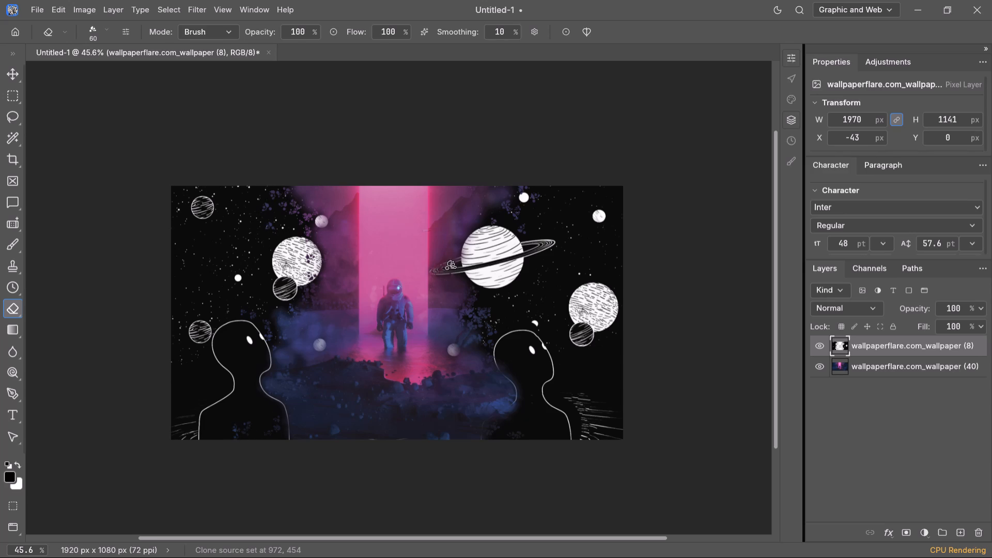
drag(296, 224, 261, 219)
drag(247, 220, 227, 223)
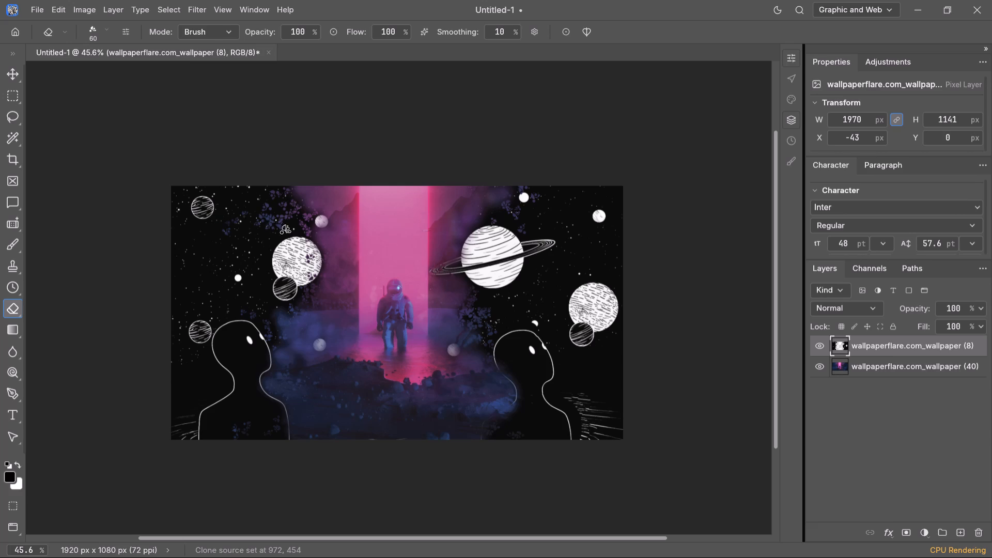
Spatter-erase the ringed planet's top edge, the sky beyond the small white moon and the dark area below the ring.
drag(495, 226, 522, 219)
drag(553, 197, 573, 193)
drag(584, 190, 590, 182)
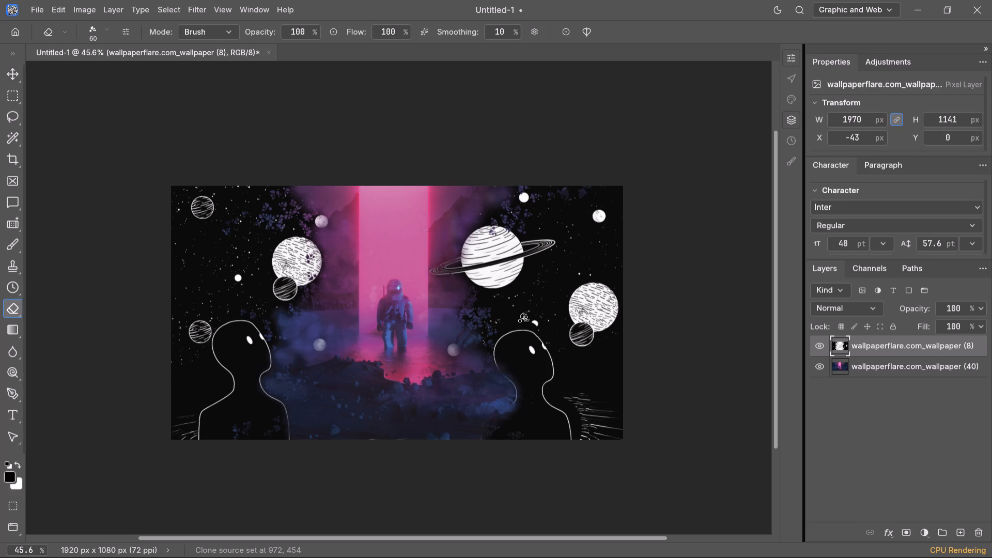
click(525, 299)
drag(527, 276, 513, 294)
click(498, 303)
Clean up leftover drawing traces beside the astronaut and along the pink beam's left edge with the Spatter eraser.
key(e)
key(e)
key(e)
key(e)
key(e)
key(e)
key(e)
key(e)
key(e)
key(e)
key(e)
key(e)
key(e)
key(e)
key(e)
key(e)
key(e)
key(e)
key(e)
key(e)
click(395, 349)
click(366, 339)
click(347, 304)
drag(358, 307, 358, 315)
click(356, 274)
drag(344, 260, 357, 265)
drag(357, 265, 350, 262)
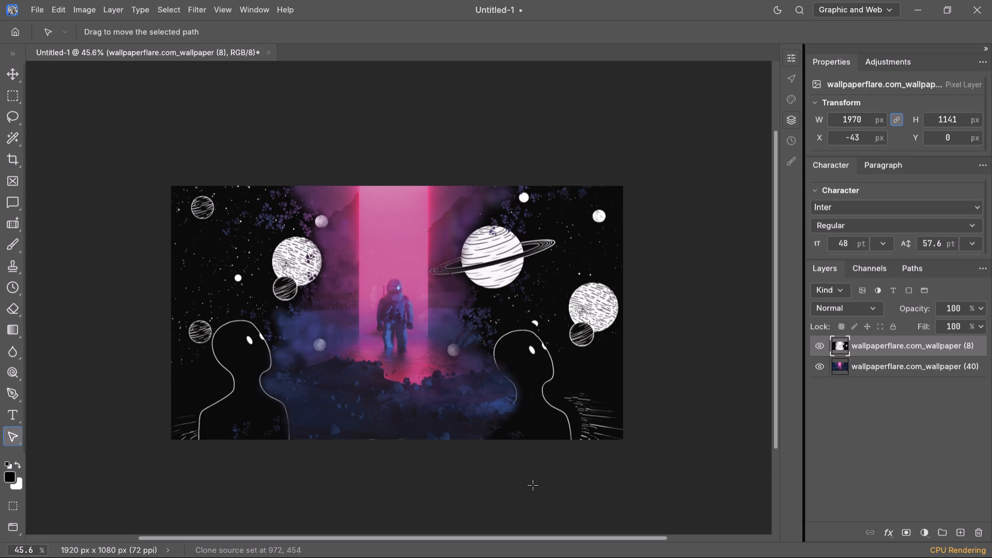
Examine the whole blended composition, including the spattered sky edges, both figures and the central astronaut.
alt+scroll(420, 331, down, 5)
alt+scroll(421, 335, up, 10)
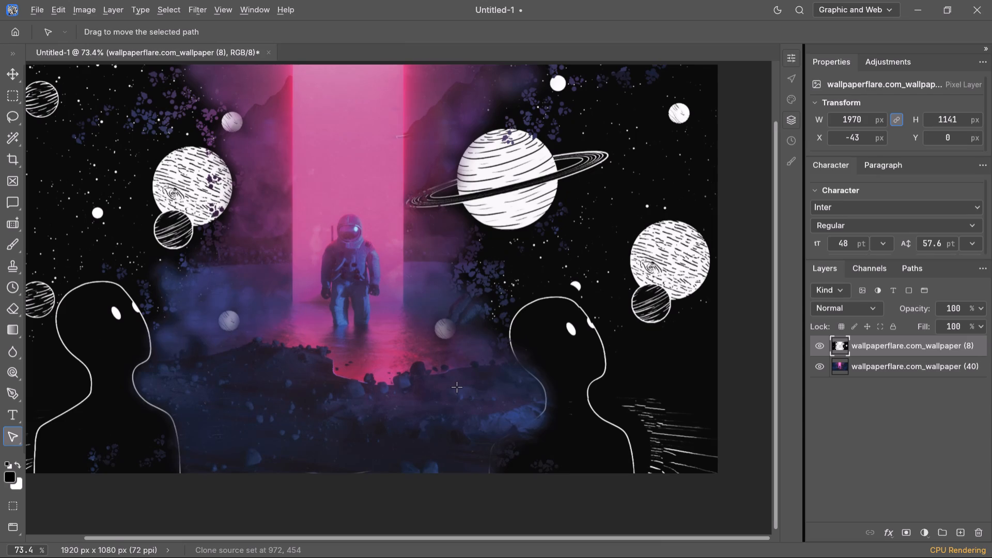
alt+scroll(455, 389, down, 2)
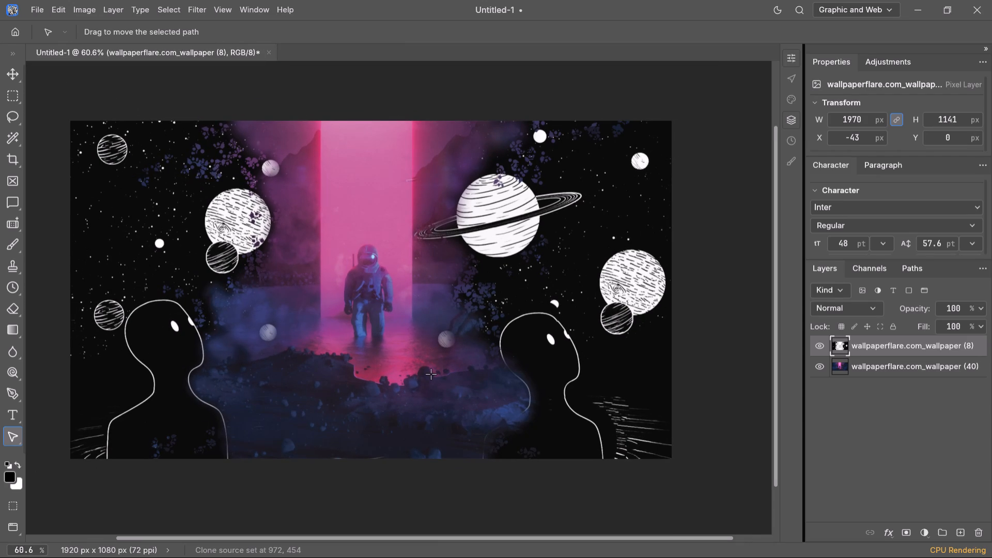
scroll(487, 330, down, 3)
scroll(489, 330, up, 4)
alt+scroll(463, 335, down, 2)
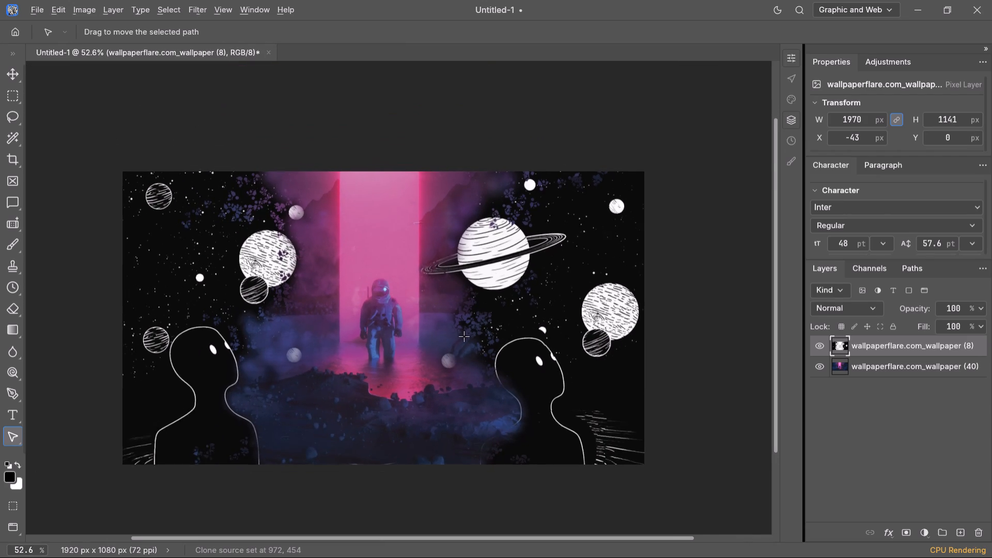
alt+scroll(462, 336, up, 3)
alt+scroll(402, 349, down, 2)
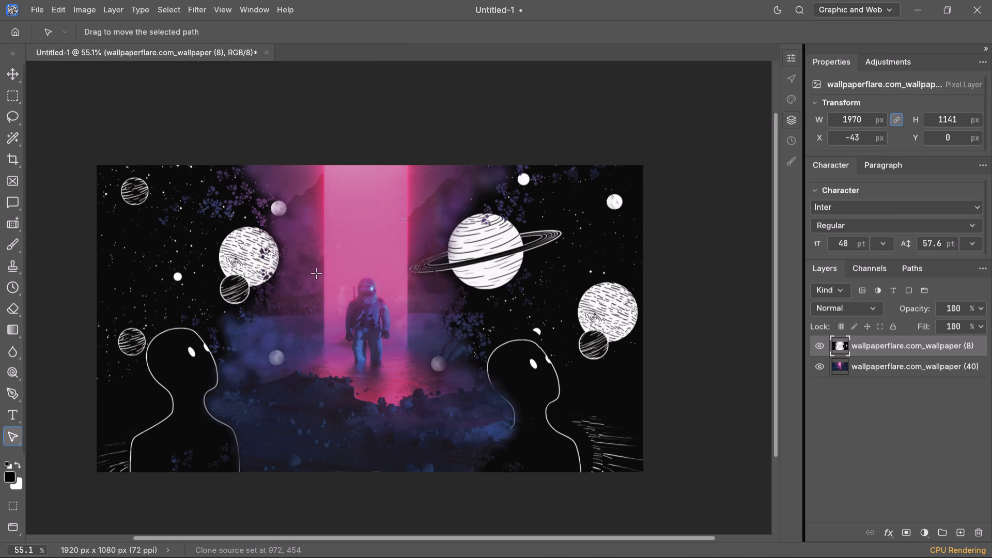
key(space)
key(space)
key(space)
key(space)
key(space)
key(space)
key(space)
key(space)
key(space)
key(space)
key(space)
key(space)
key(space)
key(space)
key(space)
key(space)
key(space)
key(space)
key(space)
key(space)
drag(316, 272, 378, 249)
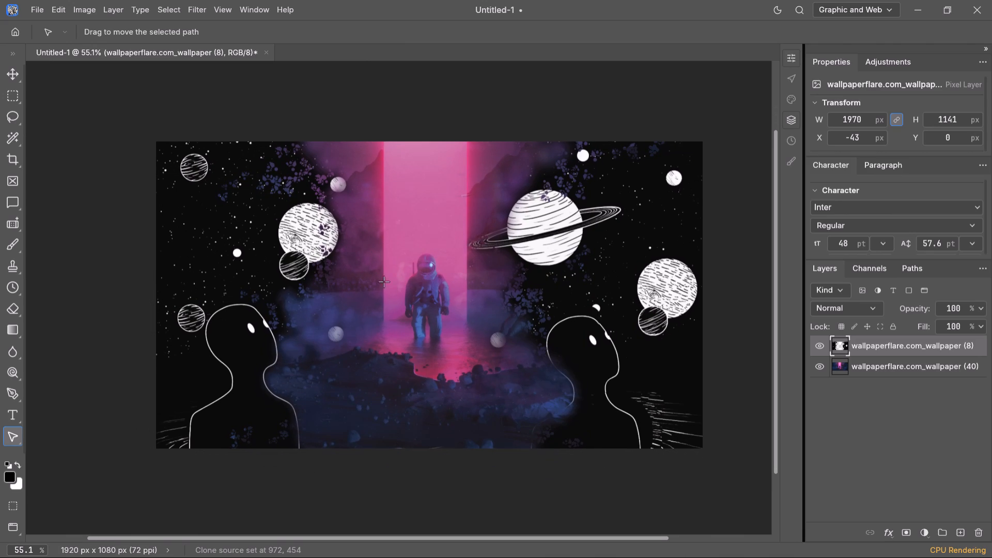
scroll(392, 301, up, 2)
scroll(427, 315, down, 2)
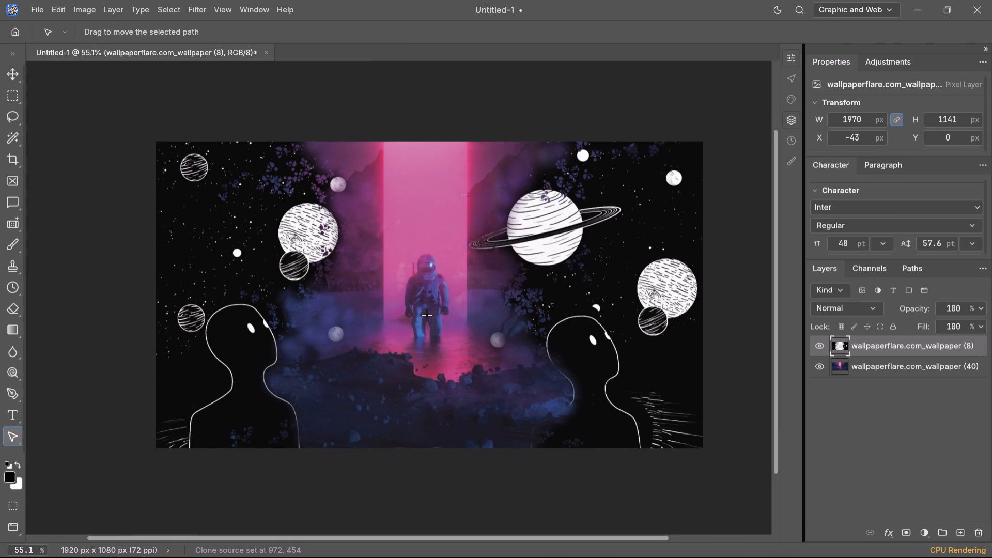